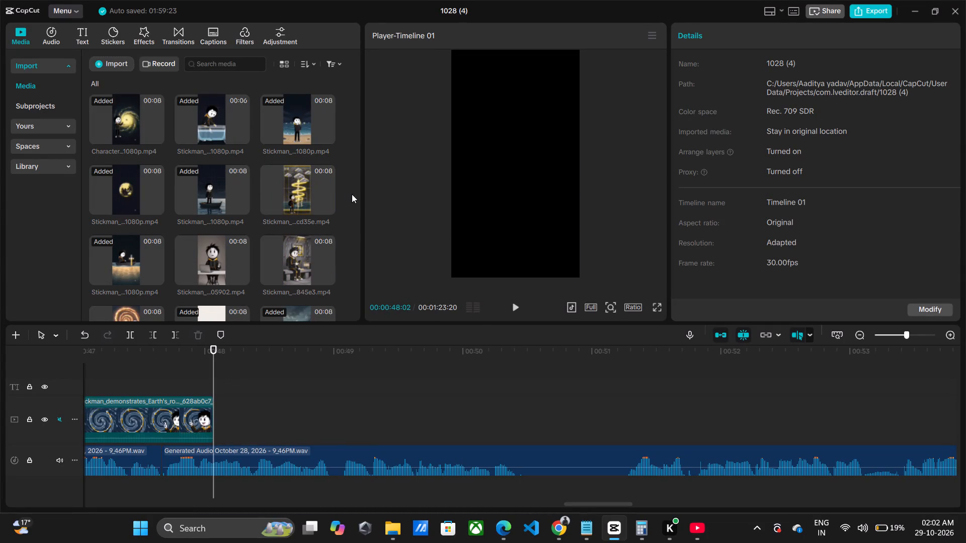
# Split the voiceover at 00:00:50:13 and remove the silent gap after it, keeping the remaining speech directly against the cut.
pyautogui.press('space')
pyautogui.press('space')
pyautogui.click(518, 444)
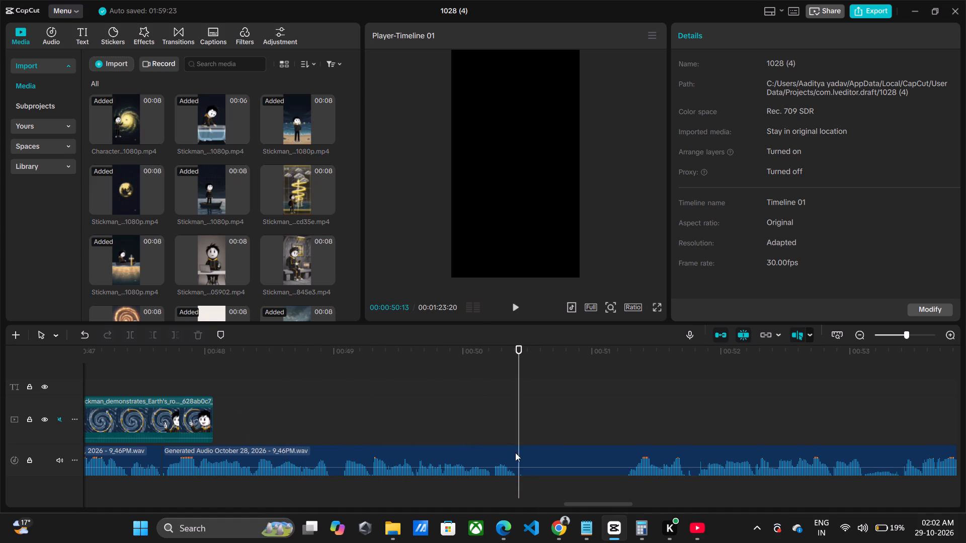
pyautogui.click(514, 458)
pyautogui.click(516, 458)
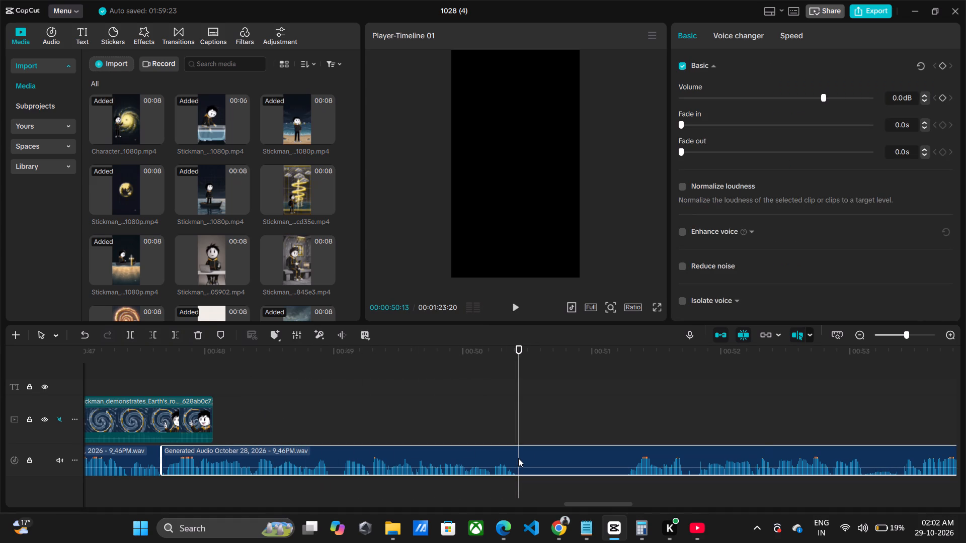
pyautogui.hotkey('ctrl', 'b')
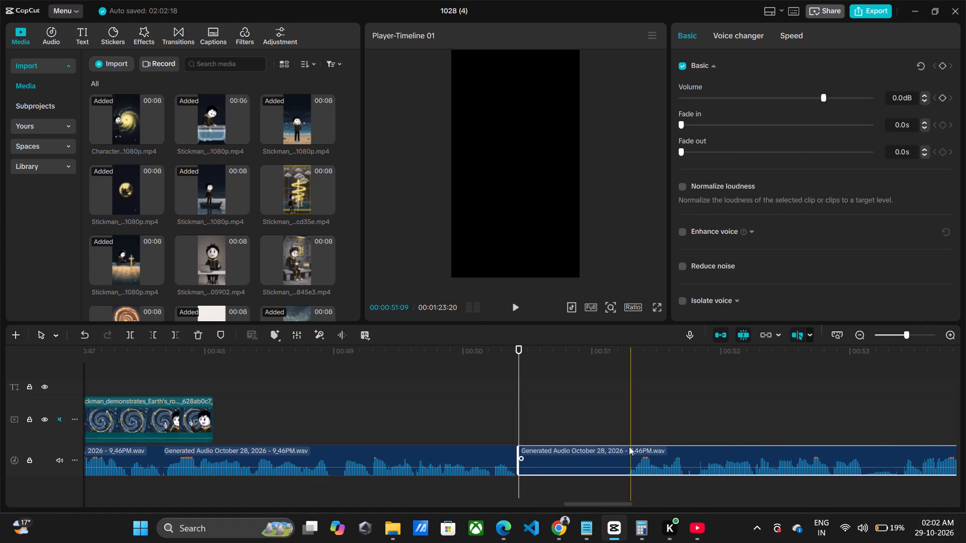
pyautogui.press('q')
pyautogui.moveTo(663, 454); pyautogui.dragTo(551, 466)
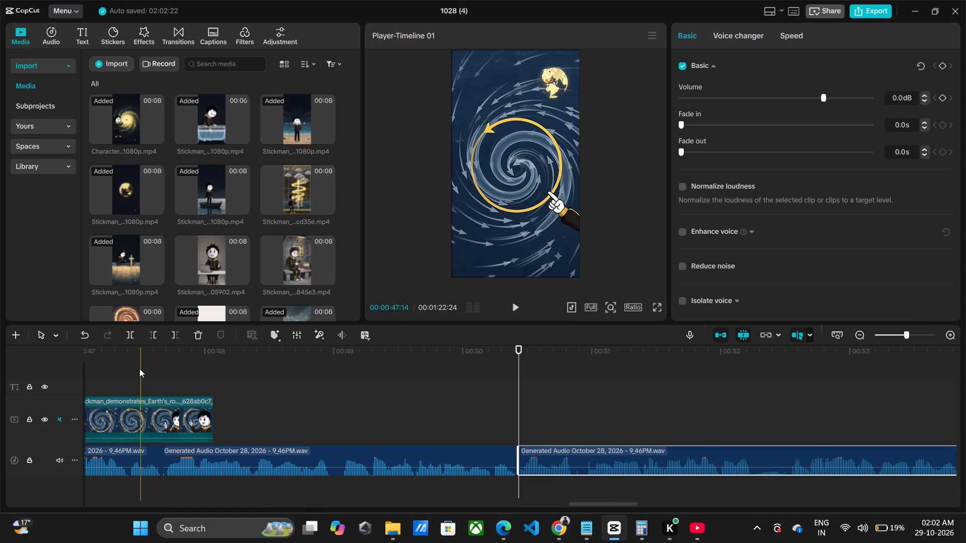
# Move the two slowed whirlpool clips off the main track onto a new track above, starting at about 00:00:47:13.
pyautogui.moveTo(153, 364); pyautogui.dragTo(111, 389)
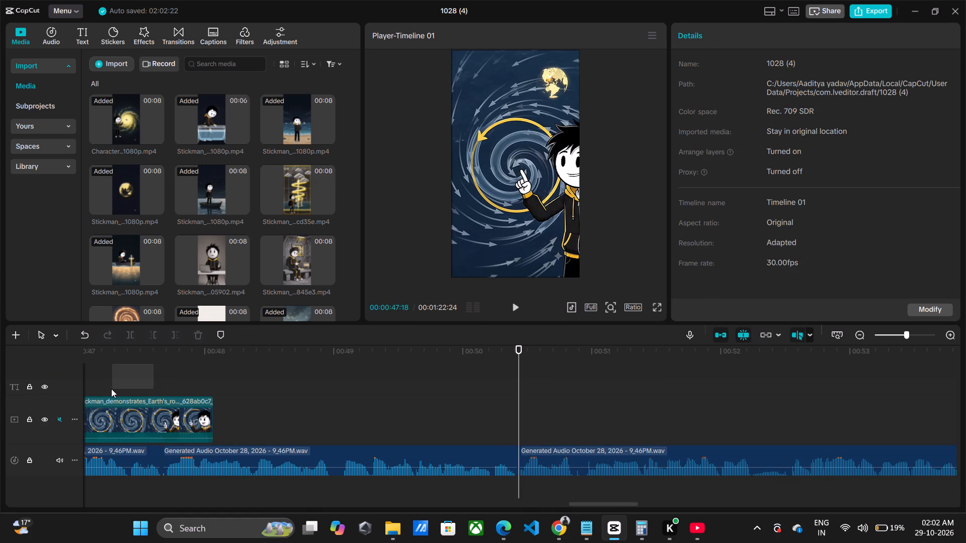
pyautogui.moveTo(111, 389); pyautogui.dragTo(111, 389)
pyautogui.moveTo(112, 356); pyautogui.dragTo(210, 379)
pyautogui.press('space')
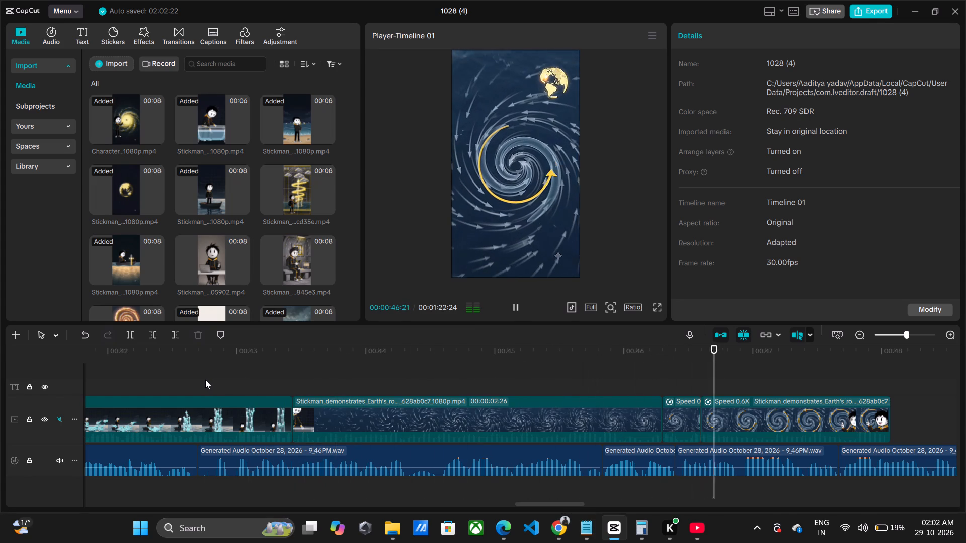
pyautogui.press('space')
pyautogui.press('space')
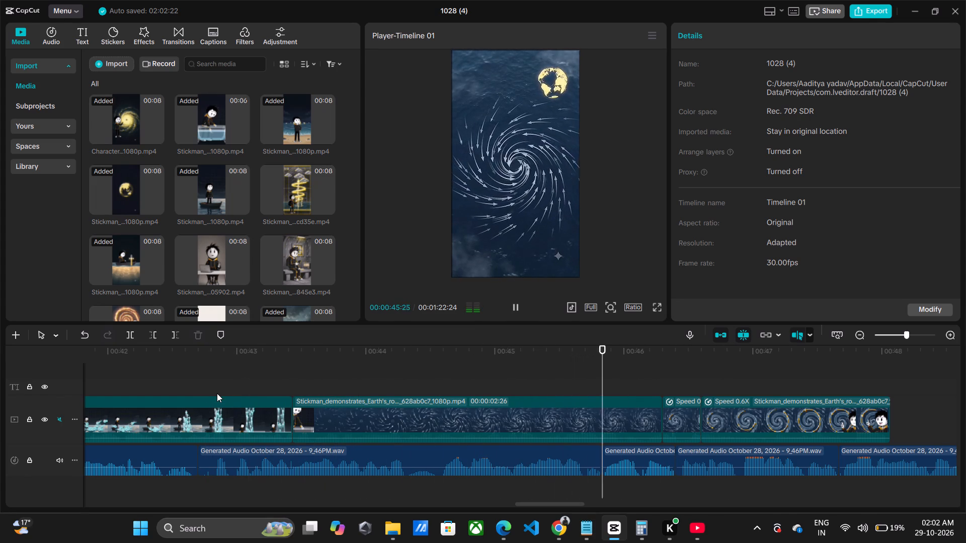
pyautogui.press('space')
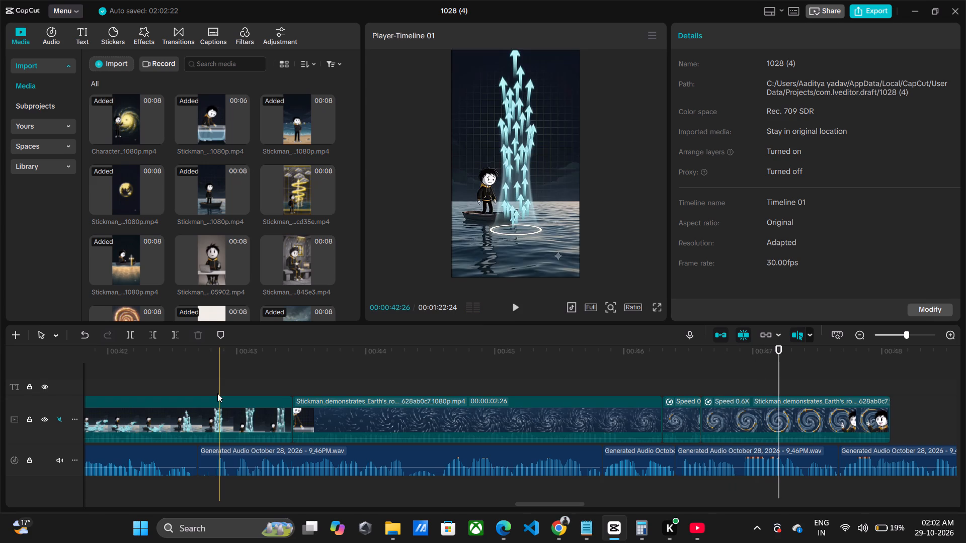
pyautogui.click(375, 418)
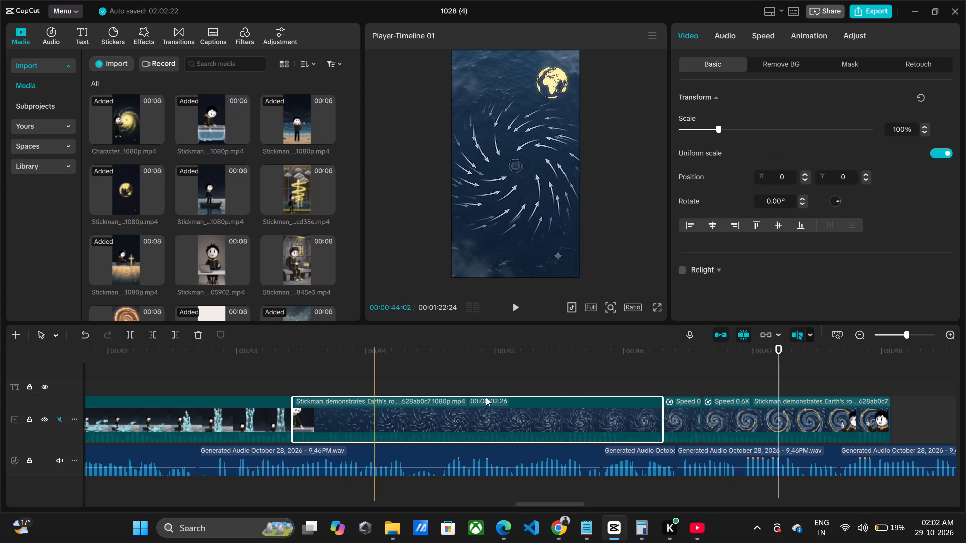
pyautogui.moveTo(686, 365); pyautogui.dragTo(733, 438)
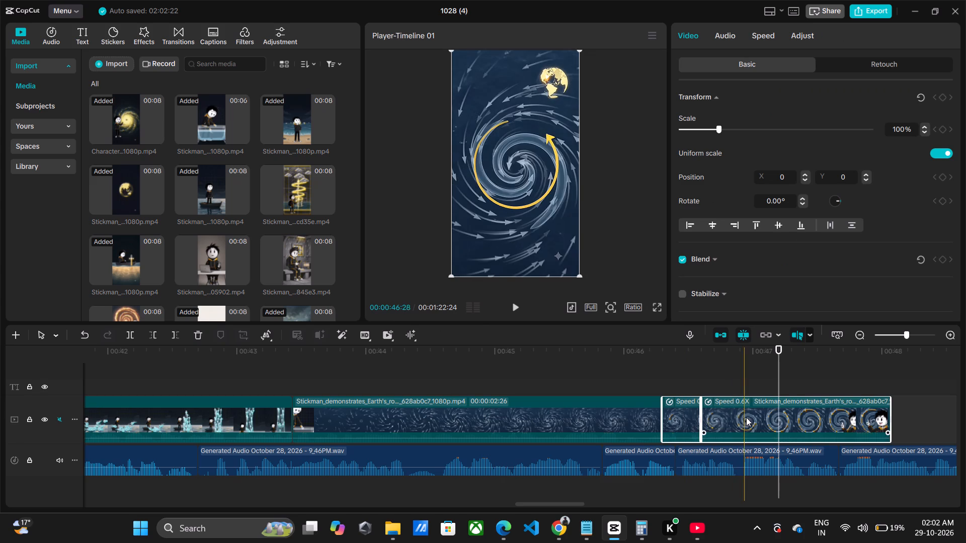
pyautogui.moveTo(747, 417); pyautogui.dragTo(873, 427)
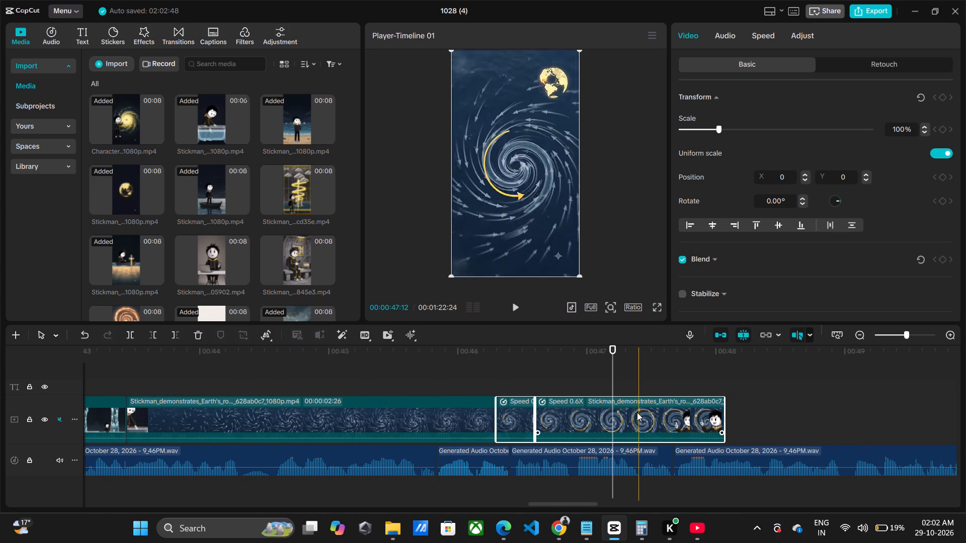
pyautogui.moveTo(637, 412); pyautogui.dragTo(782, 374)
# Play back the moved whirlpool clips and mute their new video track.
pyautogui.press('space')
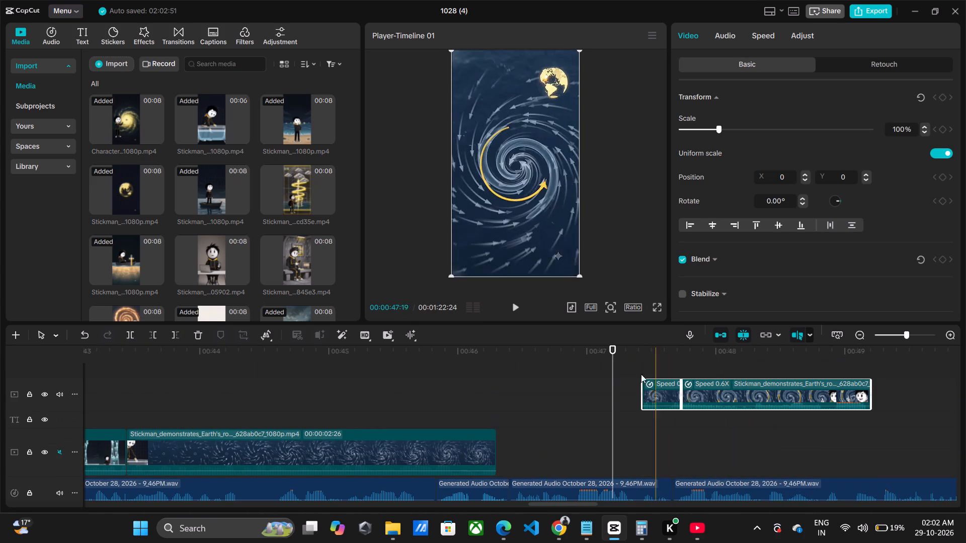
pyautogui.click(612, 370)
pyautogui.press('space')
pyautogui.press('space')
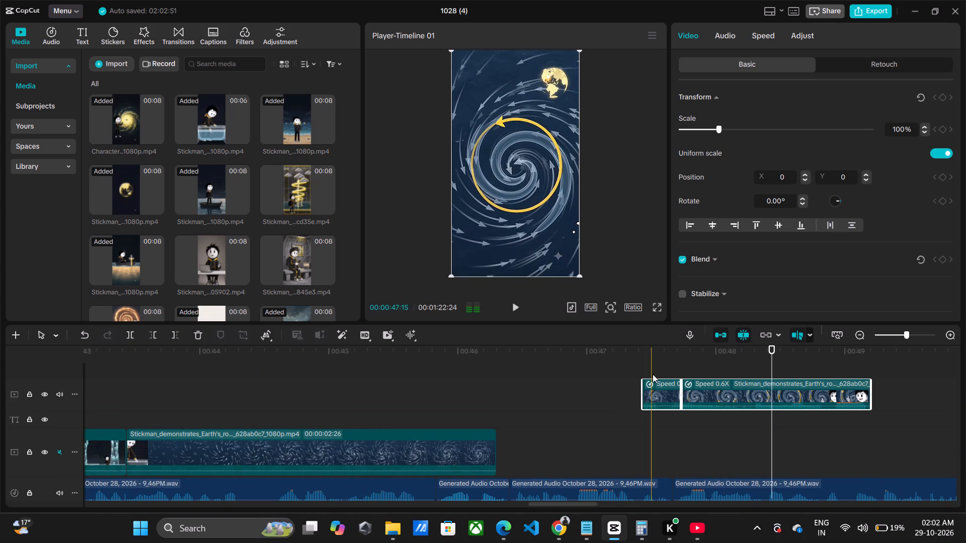
pyautogui.click(58, 397)
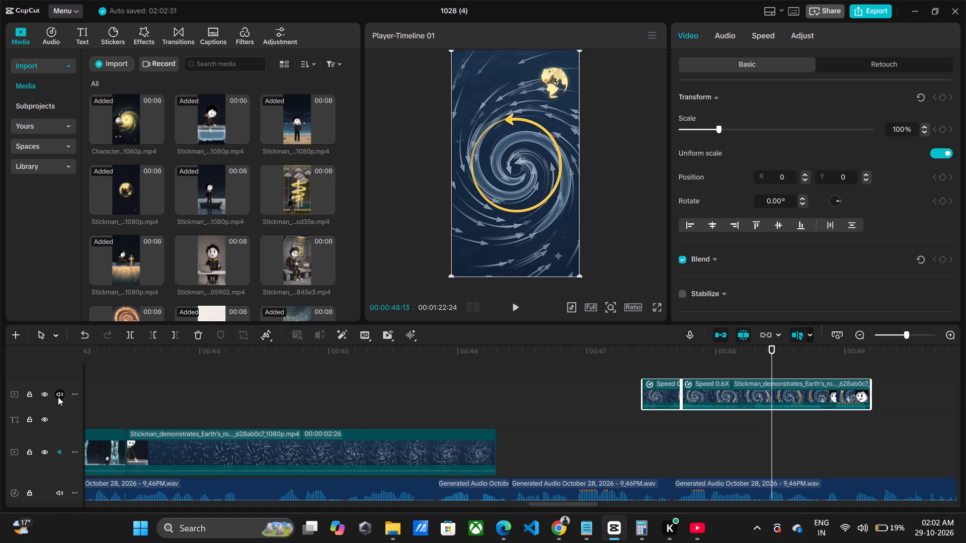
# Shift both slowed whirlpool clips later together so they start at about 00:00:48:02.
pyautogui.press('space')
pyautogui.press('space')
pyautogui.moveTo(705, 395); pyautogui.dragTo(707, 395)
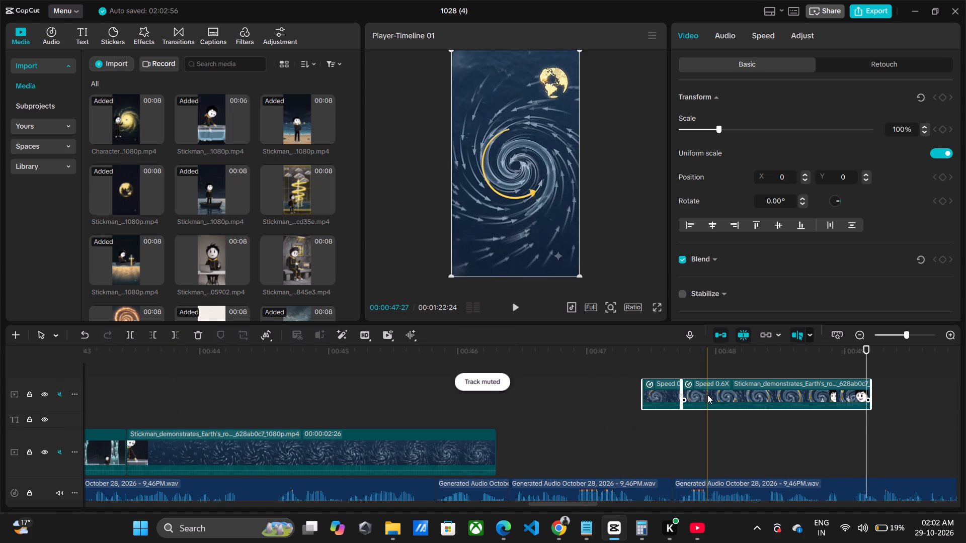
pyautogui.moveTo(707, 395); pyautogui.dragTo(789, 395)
# Play through the narration, and move the longer 0.6X whirlpool clip later so it ends at about 00:00:50:09.
pyautogui.press('space')
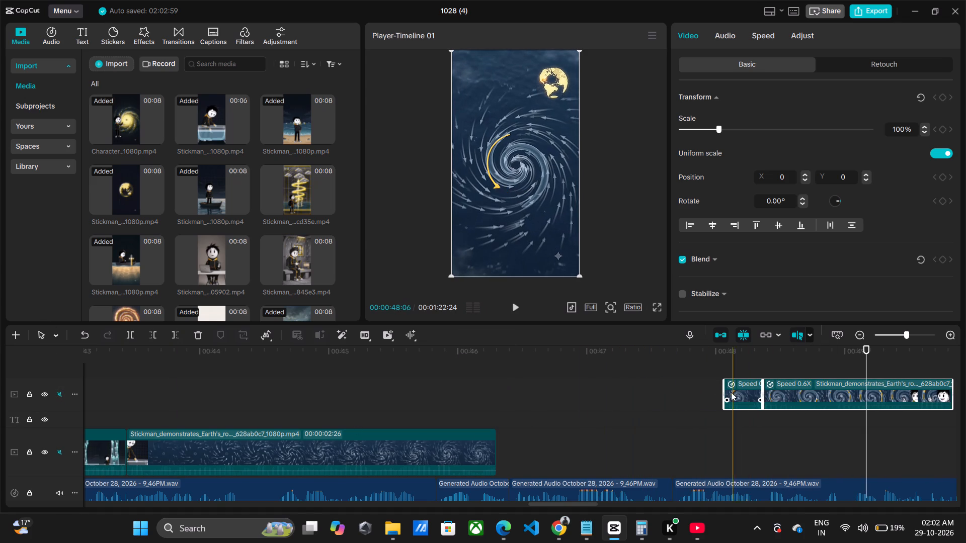
pyautogui.click(721, 386)
pyautogui.press('space')
pyautogui.click(711, 372)
pyautogui.press('space')
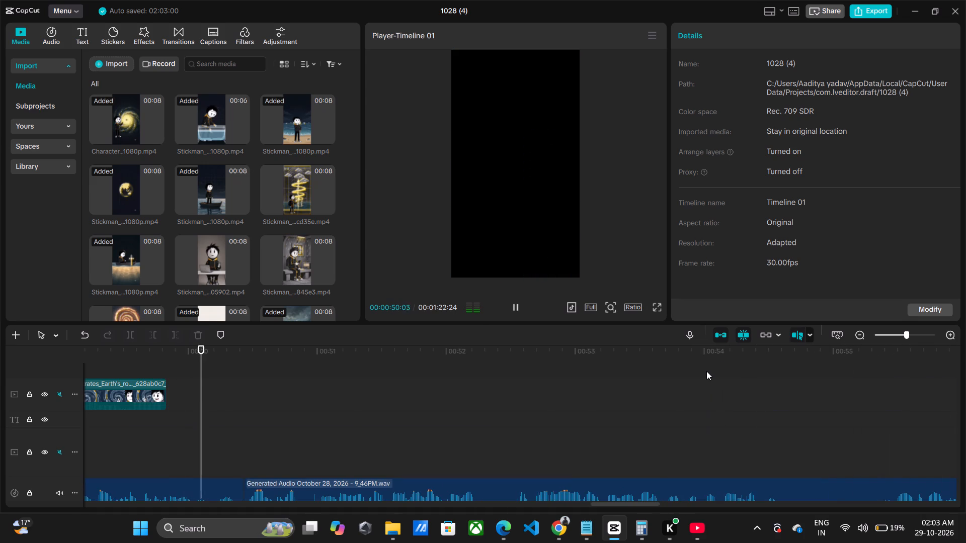
pyautogui.press('space')
pyautogui.moveTo(144, 394); pyautogui.dragTo(212, 397)
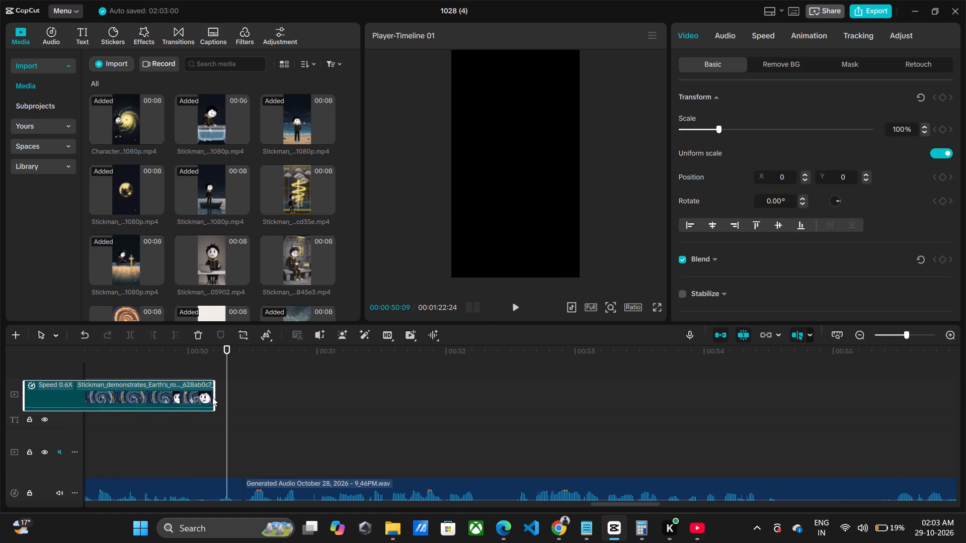
pyautogui.moveTo(212, 397); pyautogui.dragTo(208, 397)
# Move the short slowed whirlpool clip later so it sits directly against the start of the longer 0.6X clip.
pyautogui.moveTo(208, 357); pyautogui.dragTo(74, 374)
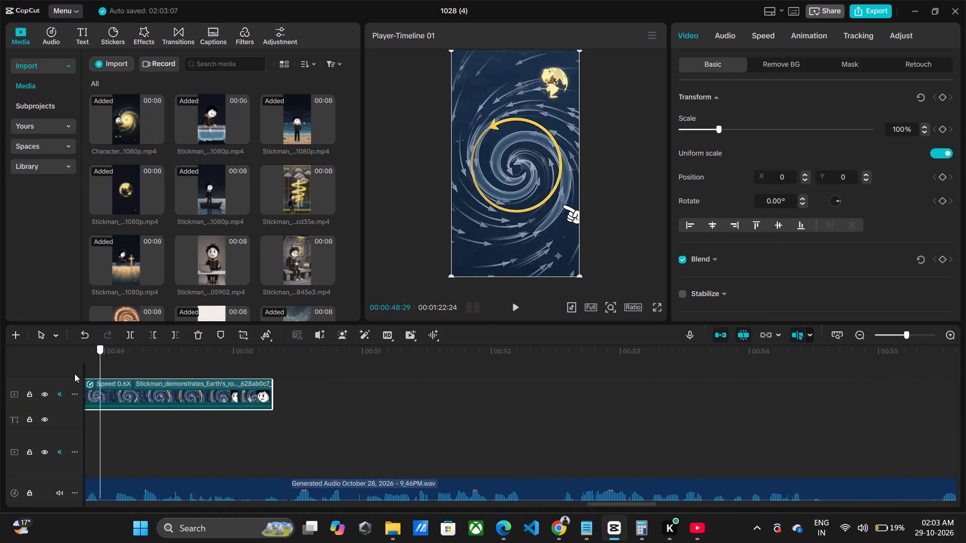
pyautogui.moveTo(74, 374); pyautogui.dragTo(59, 377)
pyautogui.press('space')
pyautogui.press('space')
pyautogui.moveTo(295, 393); pyautogui.dragTo(318, 396)
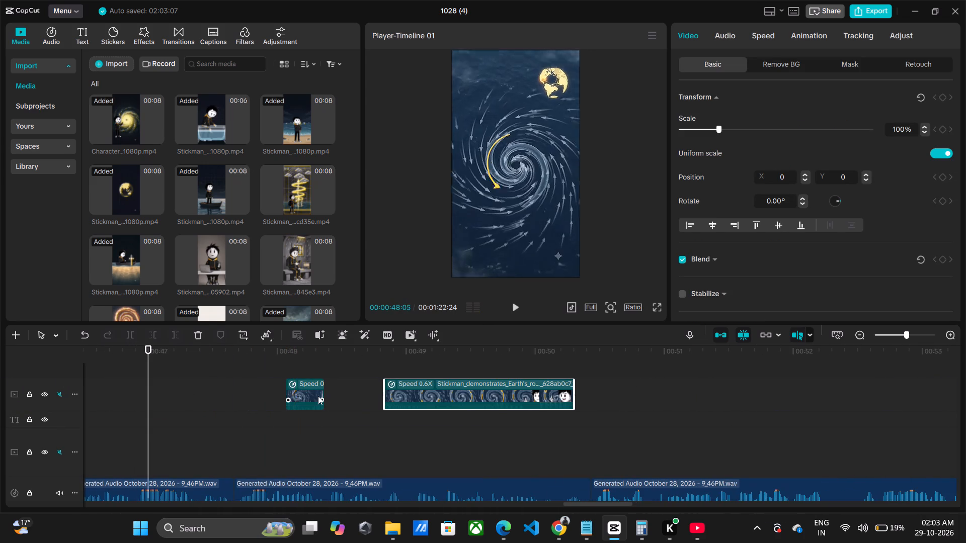
pyautogui.moveTo(318, 396); pyautogui.dragTo(354, 401)
# Check the playback and extend the end of the 0.6X whirlpool clip toward the voiceover cut at 00:00:50:13.
pyautogui.press('space')
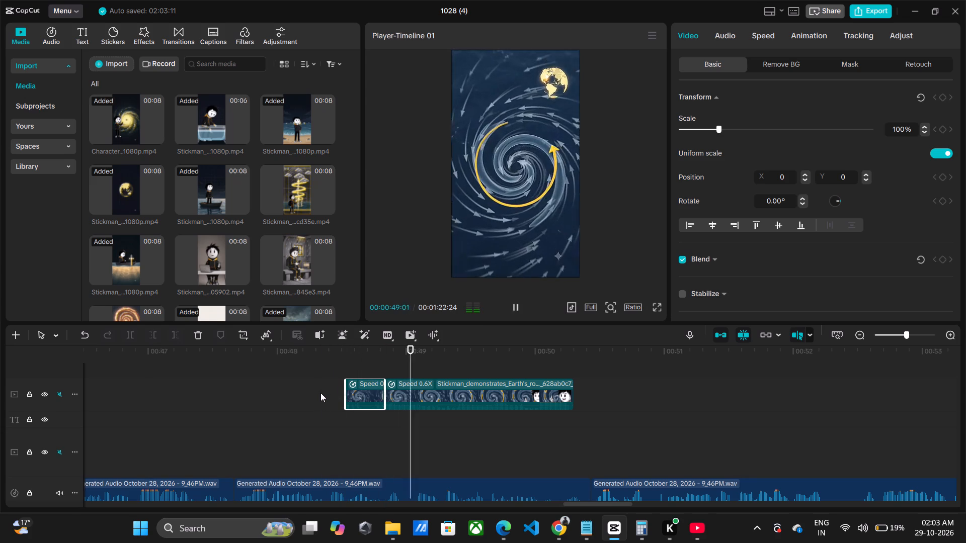
pyautogui.press('space')
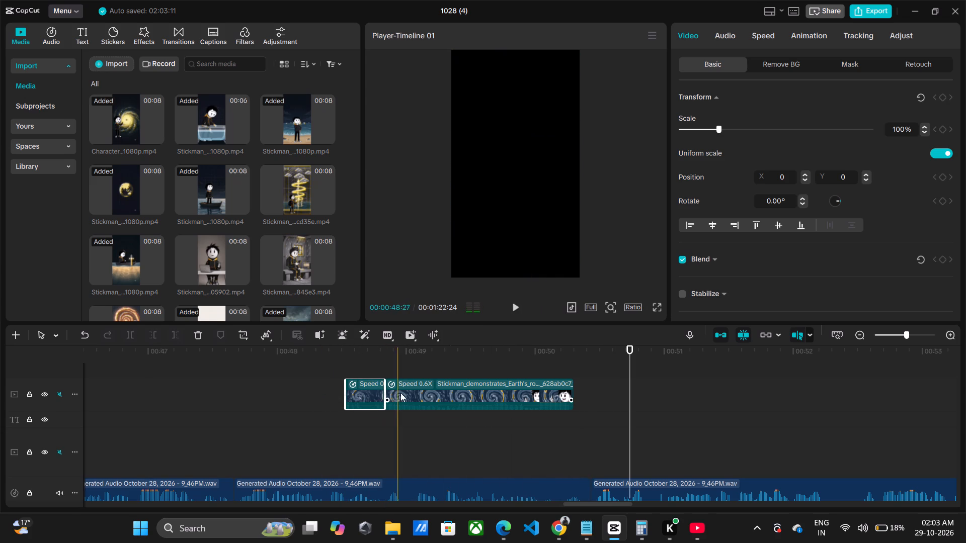
pyautogui.click(511, 393)
pyautogui.click(342, 359)
pyautogui.press('space')
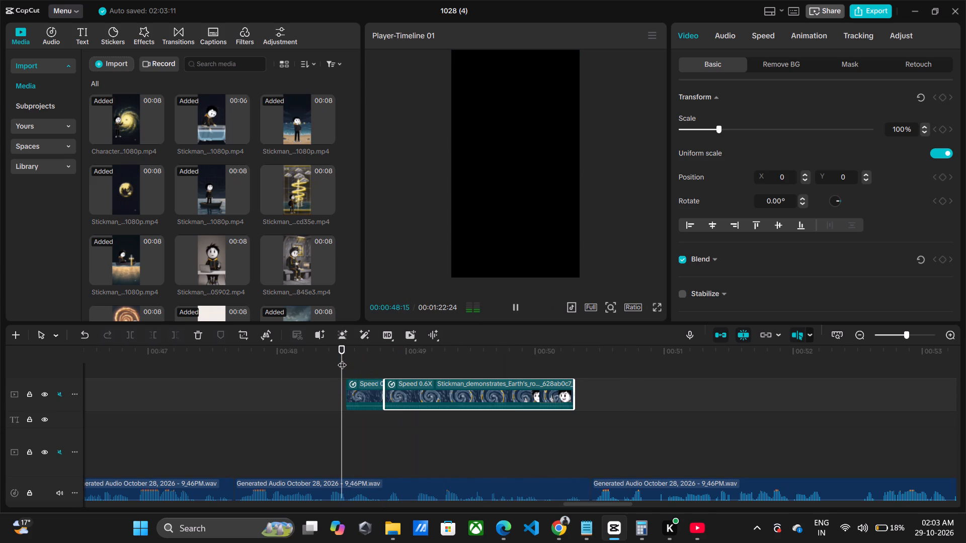
pyautogui.press('space')
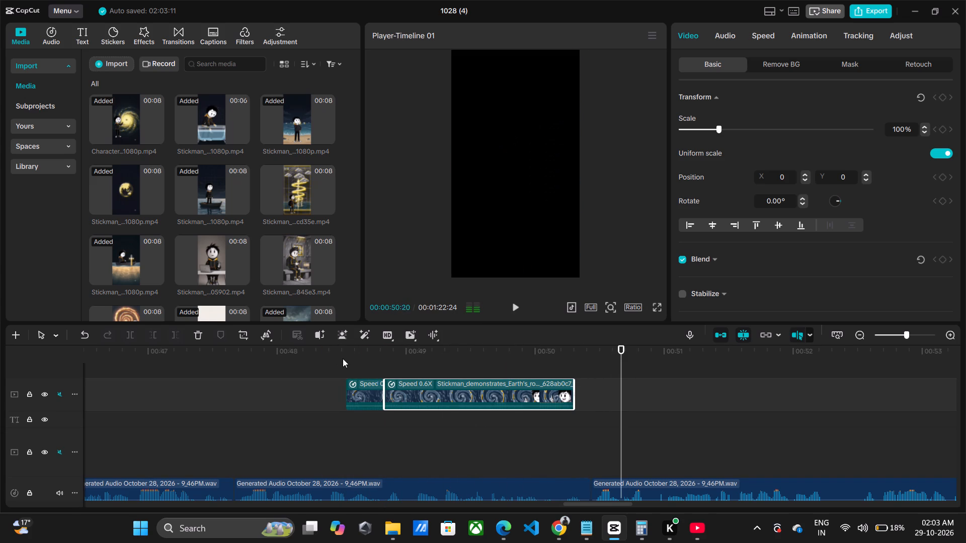
pyautogui.moveTo(575, 387); pyautogui.dragTo(596, 392)
# Review the earlier clips against the narration and split the low-pressure stickman clip at about 00:00:41:28.
pyautogui.moveTo(304, 347); pyautogui.dragTo(213, 378)
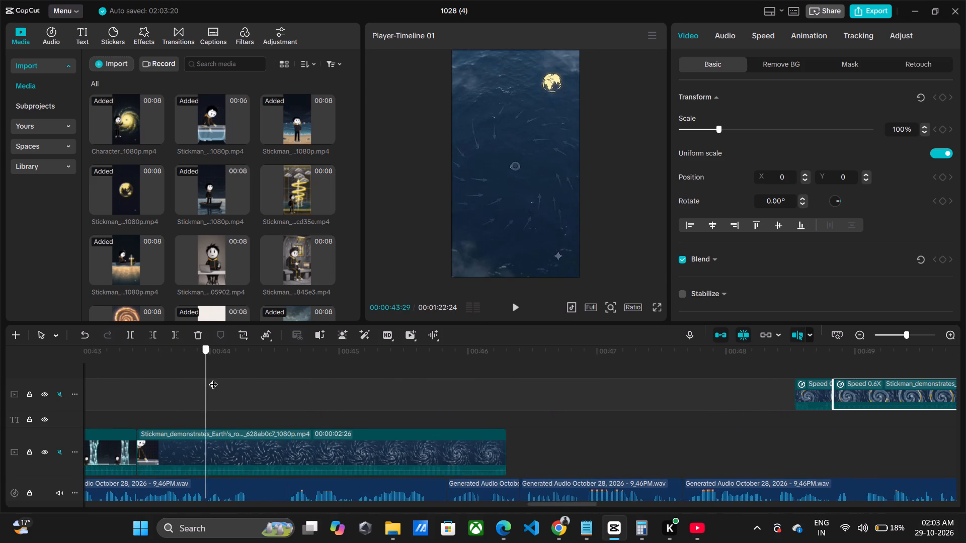
pyautogui.moveTo(213, 378); pyautogui.dragTo(152, 399)
pyautogui.press('space')
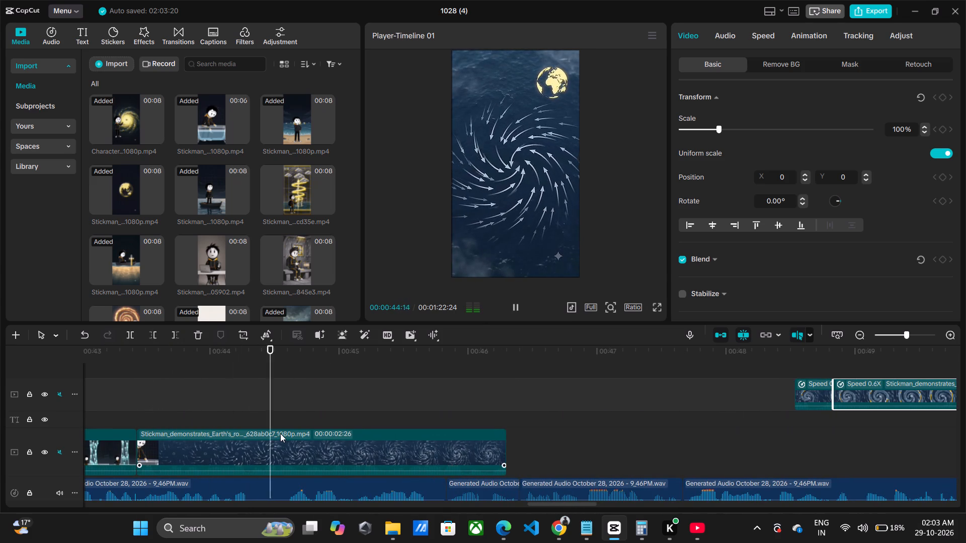
pyautogui.press('space')
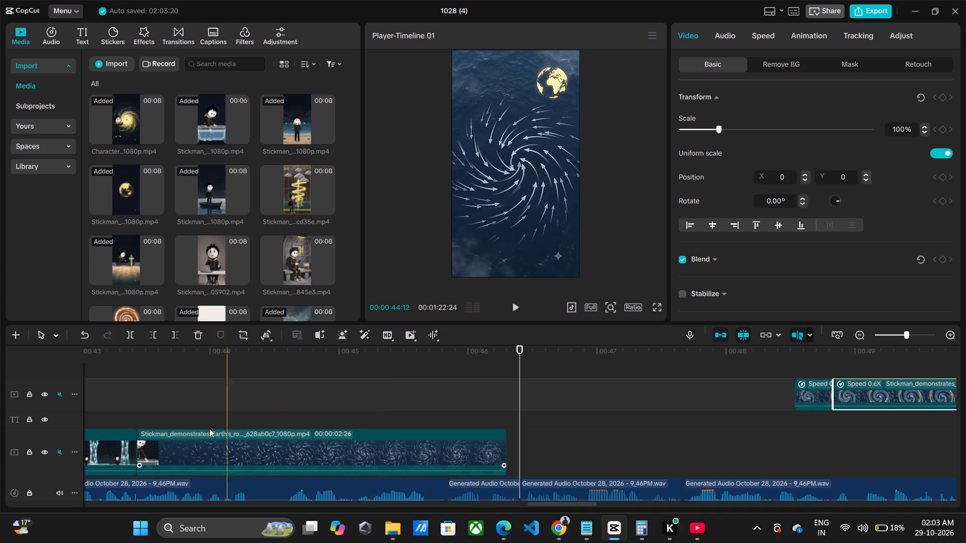
pyautogui.moveTo(149, 362); pyautogui.dragTo(23, 364)
pyautogui.press('space')
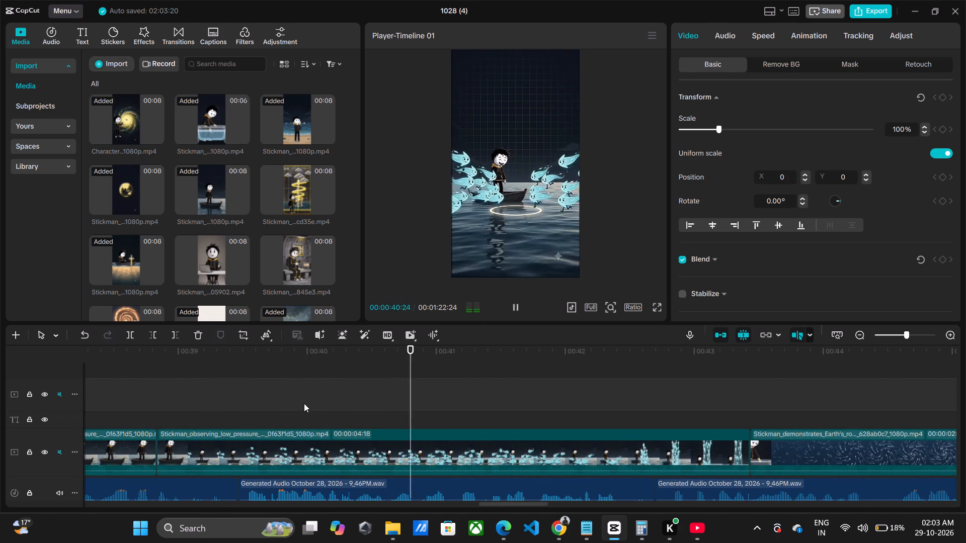
pyautogui.press('space')
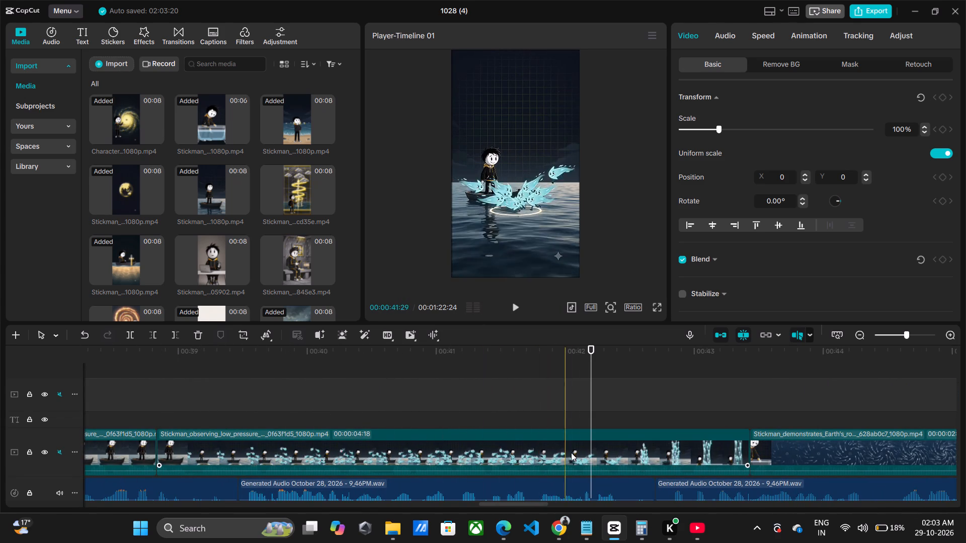
pyautogui.press('space')
pyautogui.click(499, 390)
pyautogui.press('space')
pyautogui.press('space')
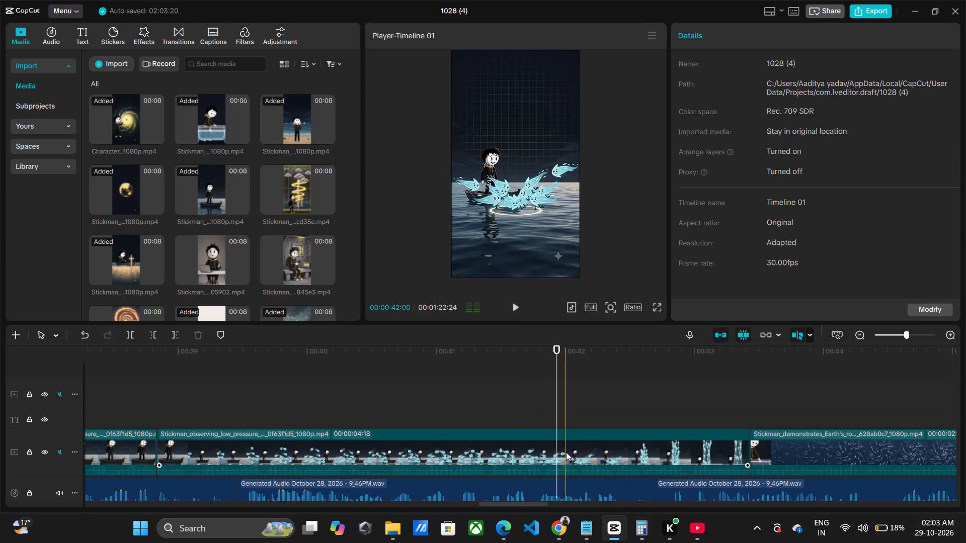
pyautogui.click(564, 447)
pyautogui.hotkey('ctrl', 'b')
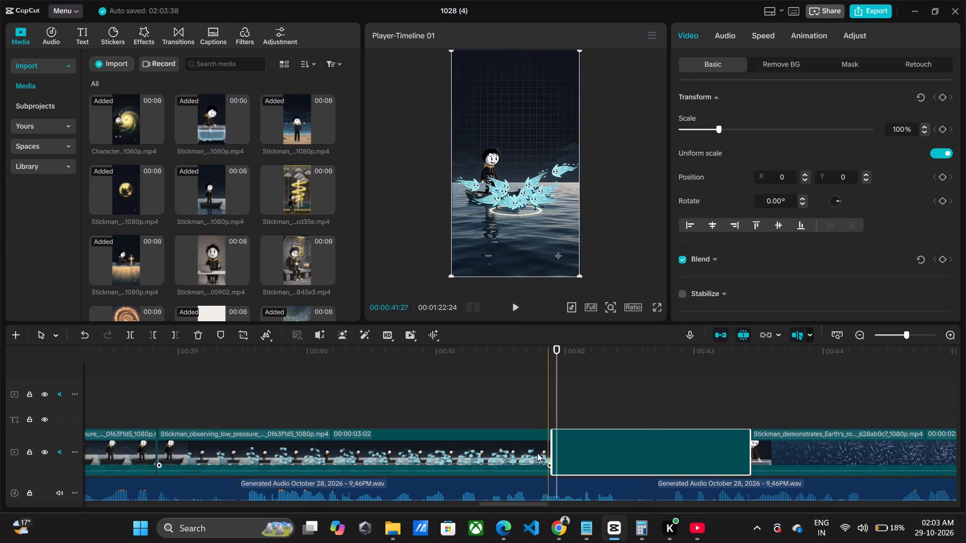
# Set the speed of the low-pressure clip's first part to 0.70x and play back the result.
pyautogui.click(484, 462)
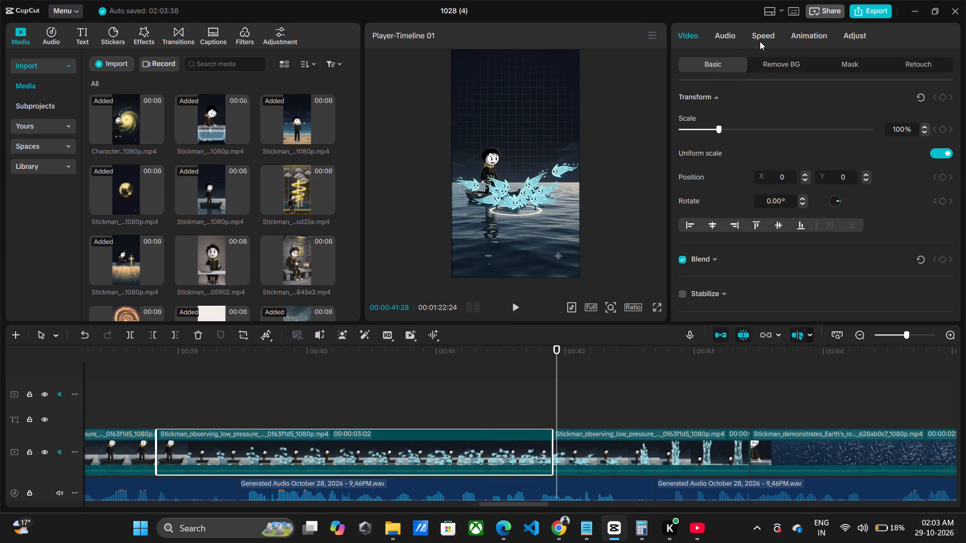
pyautogui.click(760, 41)
pyautogui.click(947, 118)
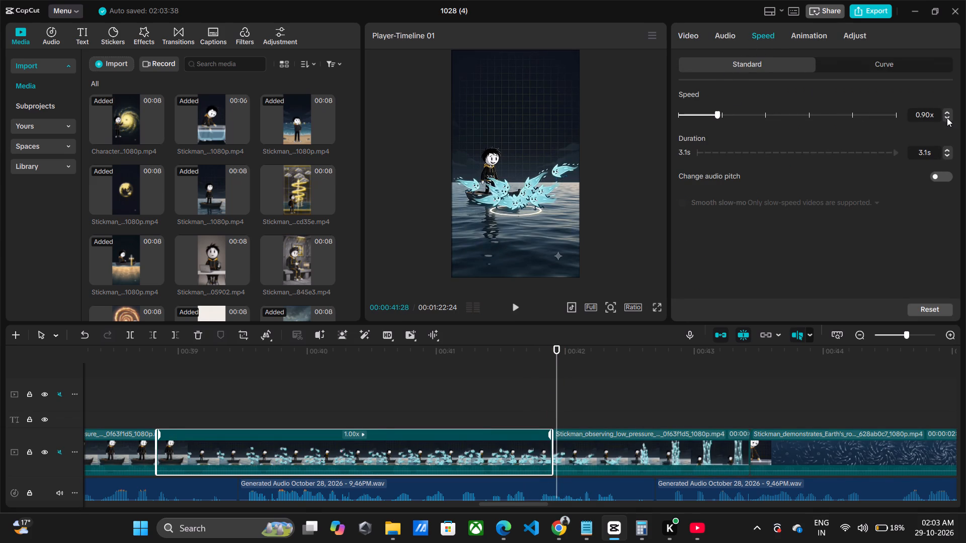
pyautogui.click(947, 118)
pyautogui.click(947, 118)
pyautogui.press('space')
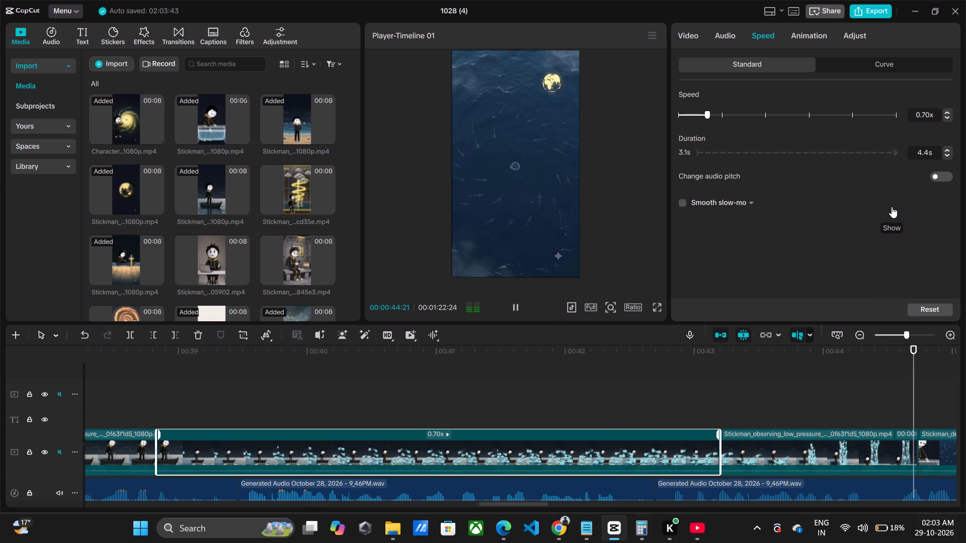
# Play back the slowed low-pressure clip and its second part against the narration to check the timing.
pyautogui.press('space')
pyautogui.moveTo(126, 357); pyautogui.dragTo(79, 374)
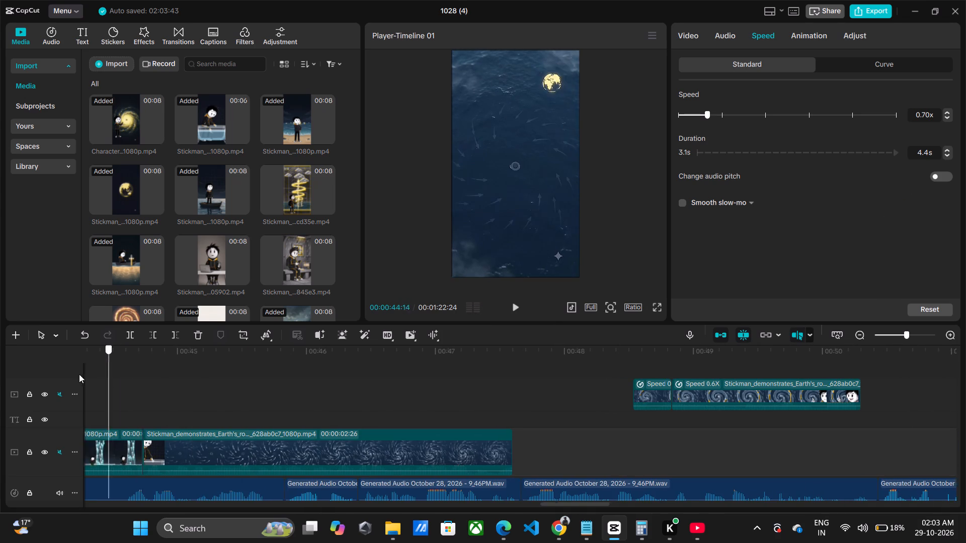
pyautogui.moveTo(79, 374); pyautogui.dragTo(108, 402)
pyautogui.press('space')
pyautogui.press('space')
pyautogui.press('space')
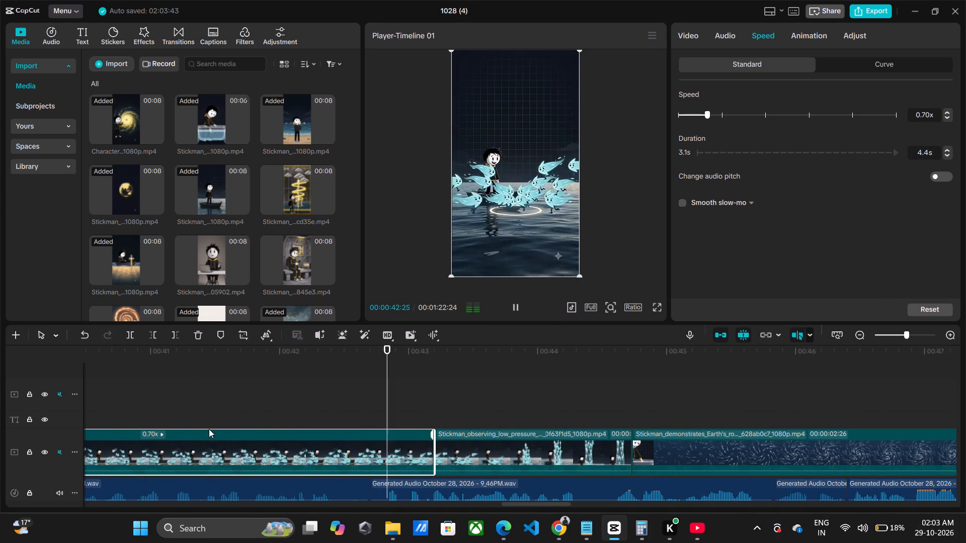
pyautogui.press('space')
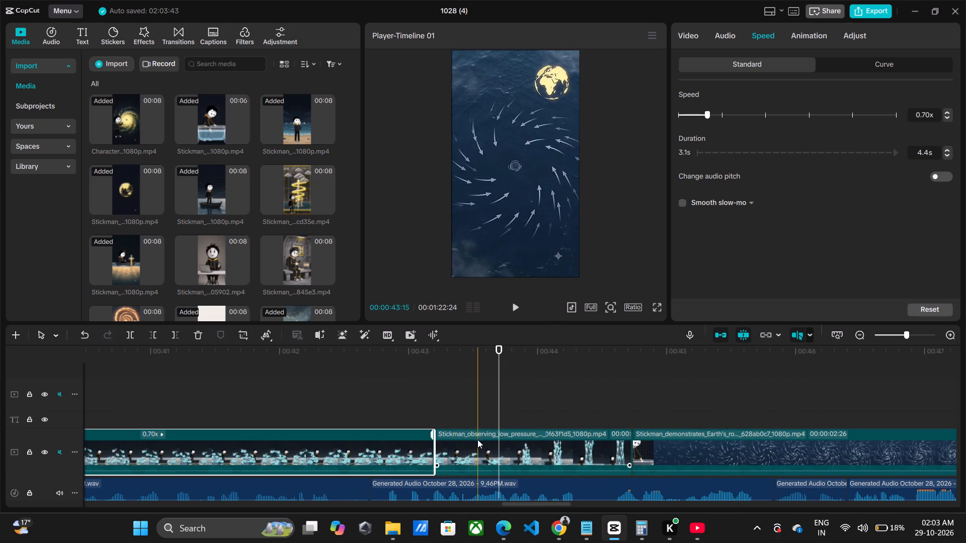
pyautogui.click(416, 408)
pyautogui.press('space')
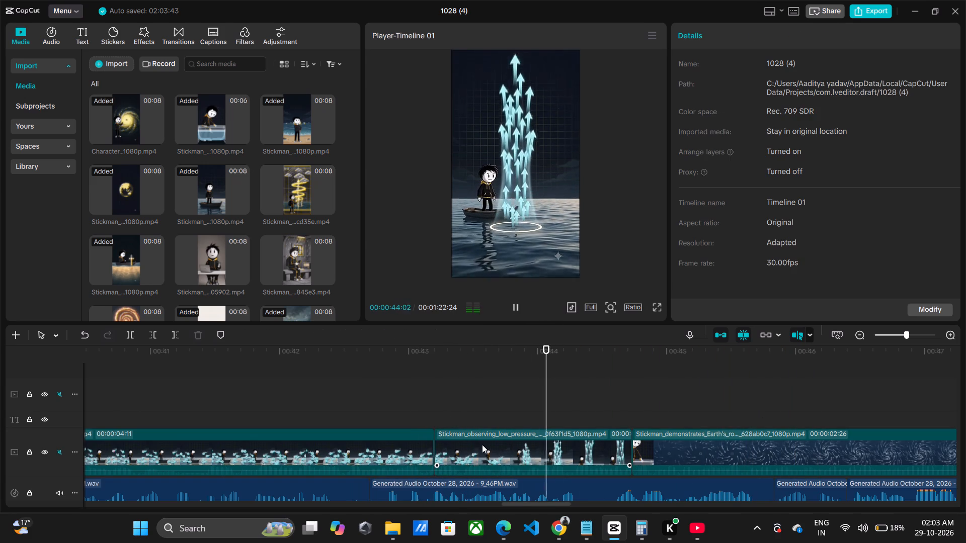
pyautogui.press('space')
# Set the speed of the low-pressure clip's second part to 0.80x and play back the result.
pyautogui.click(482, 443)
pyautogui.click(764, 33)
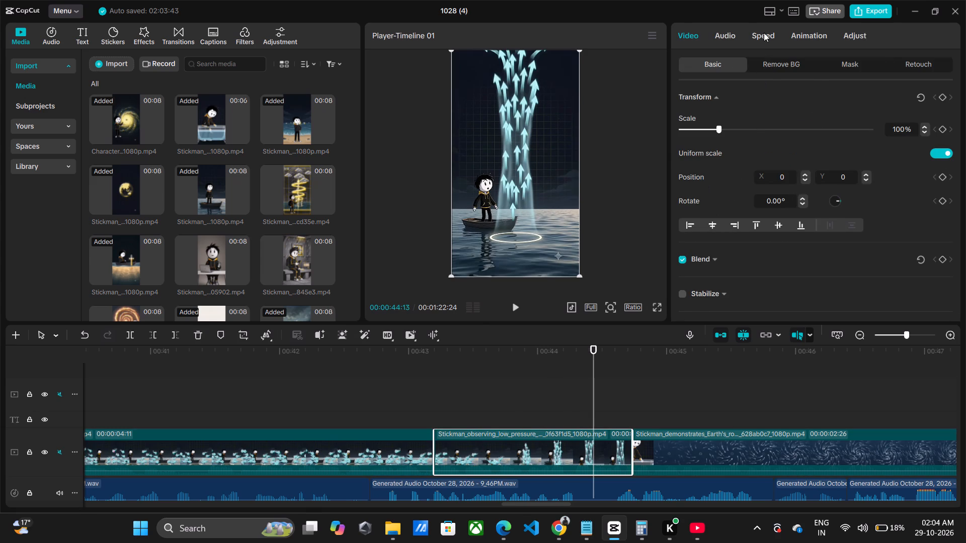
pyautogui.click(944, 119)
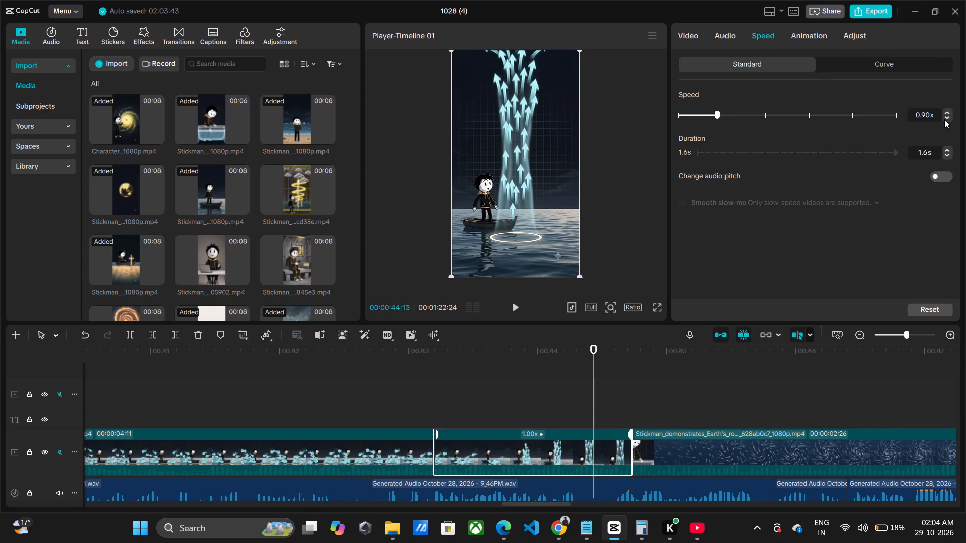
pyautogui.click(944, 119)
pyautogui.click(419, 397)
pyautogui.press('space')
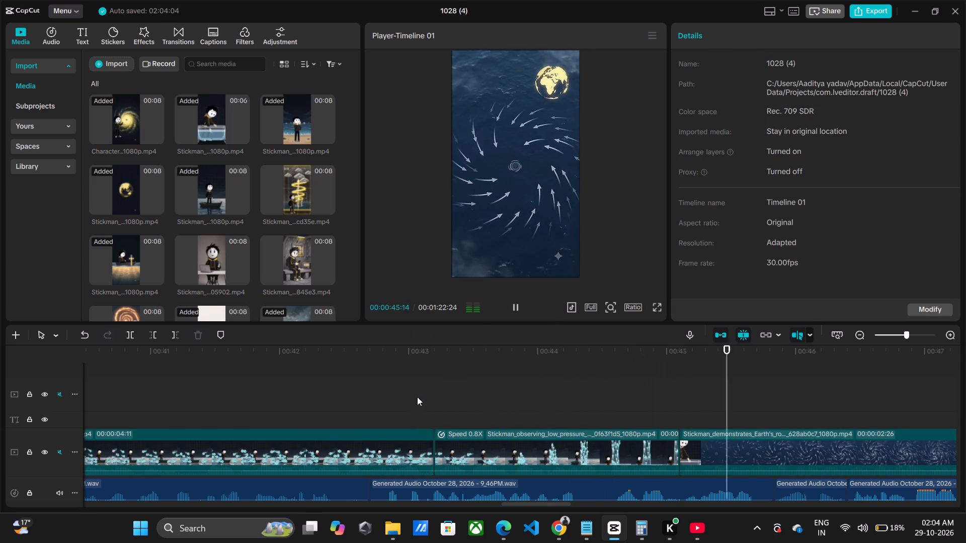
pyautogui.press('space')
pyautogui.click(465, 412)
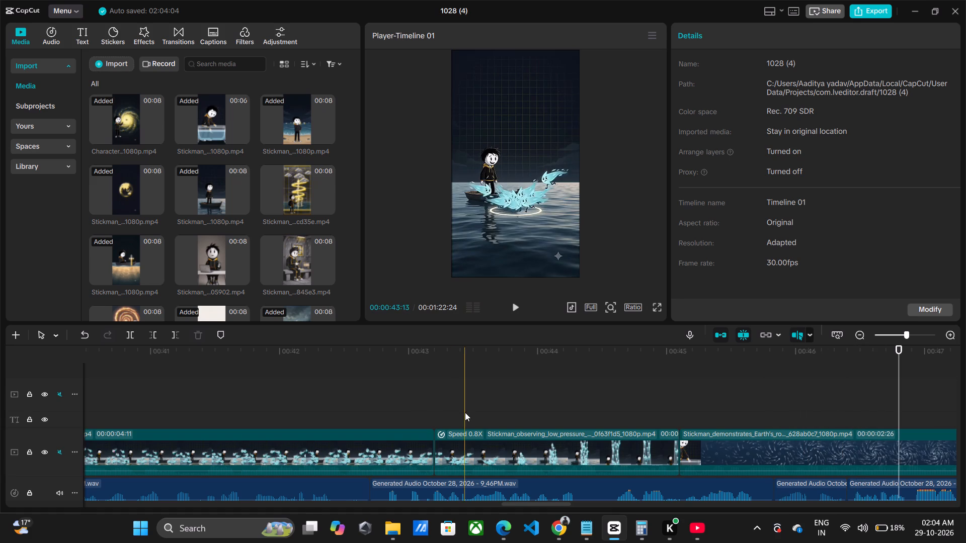
# Set the speed of the low-pressure clip's second part to 0.60x and play back the result.
pyautogui.click(453, 460)
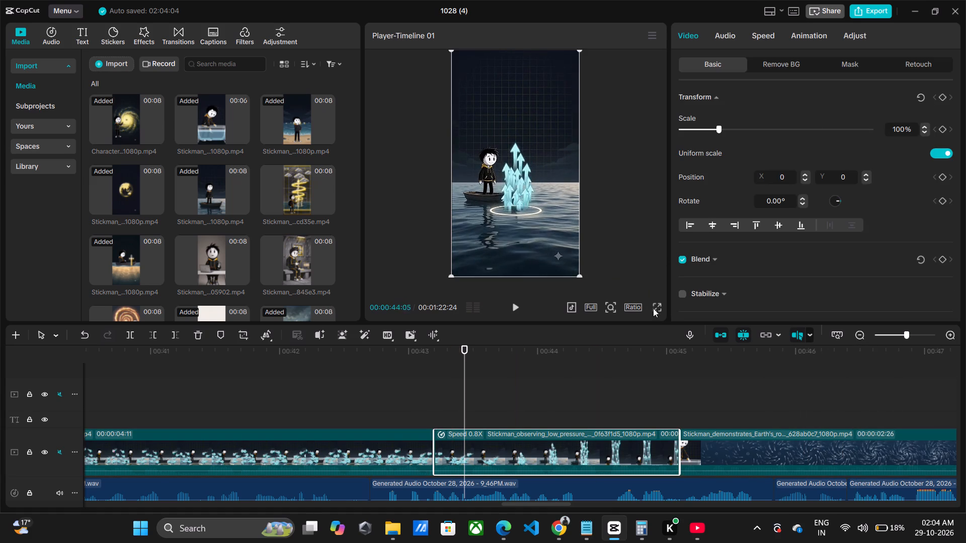
pyautogui.click(764, 40)
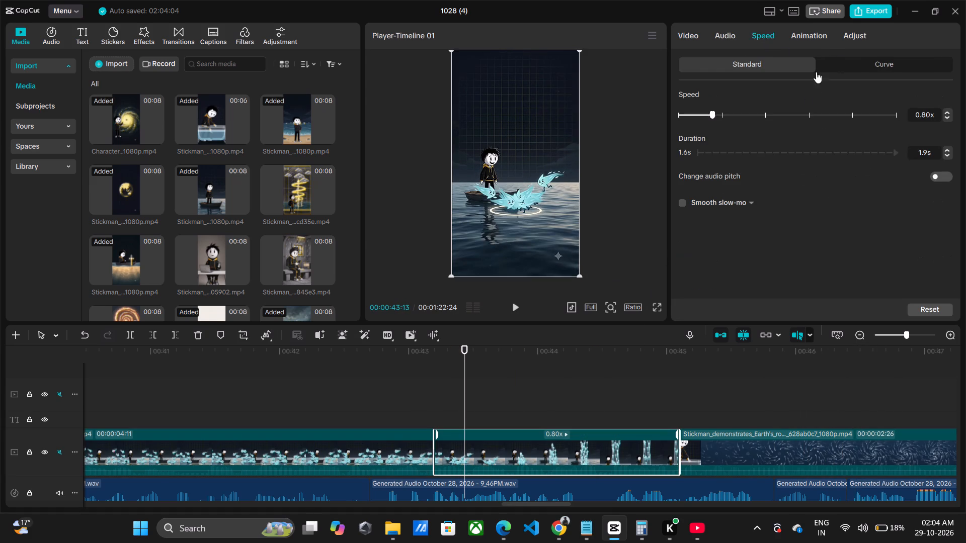
pyautogui.click(945, 117)
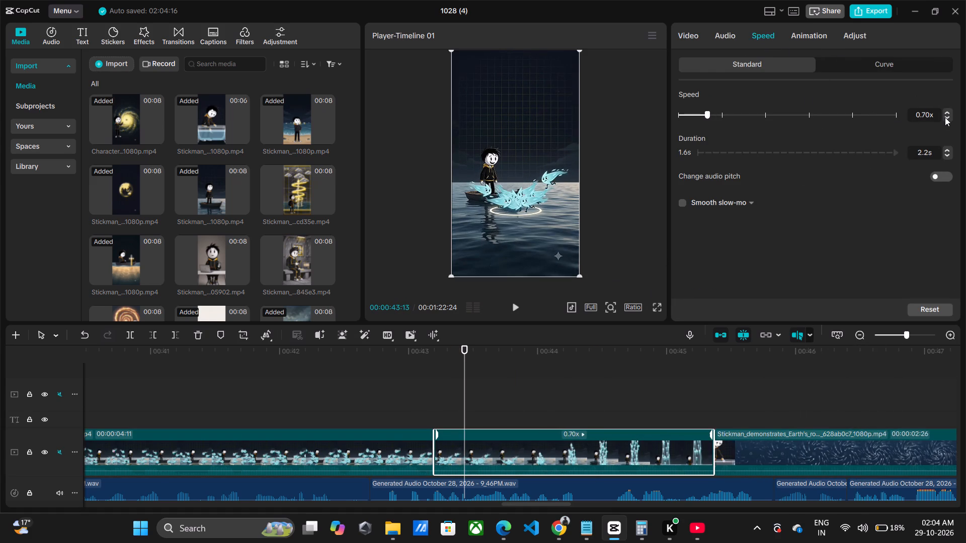
pyautogui.click(945, 117)
pyautogui.click(414, 361)
pyautogui.press('space')
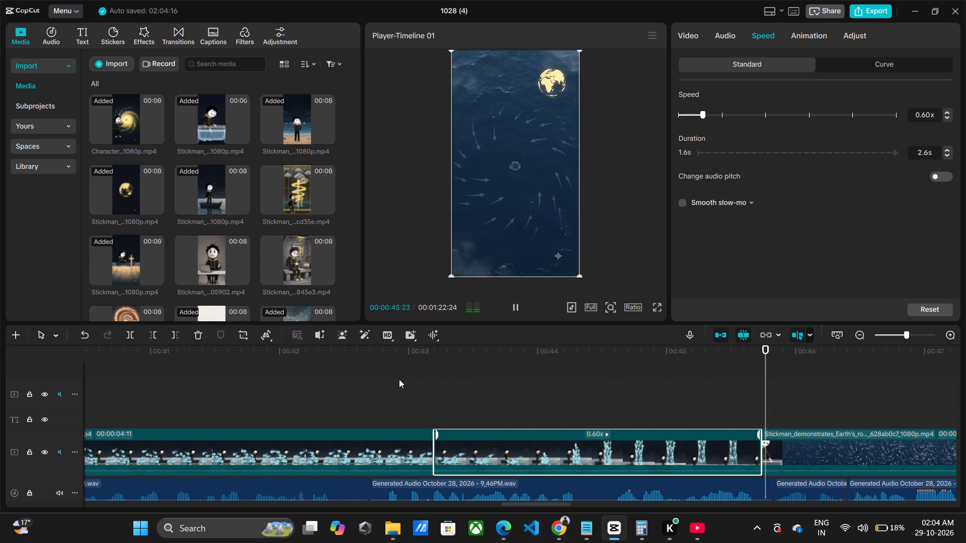
pyautogui.press('space')
# Replay the 0.6X low-pressure clip through its end and compare the rising arrows with the voiceover.
pyautogui.click(520, 452)
pyautogui.click(364, 404)
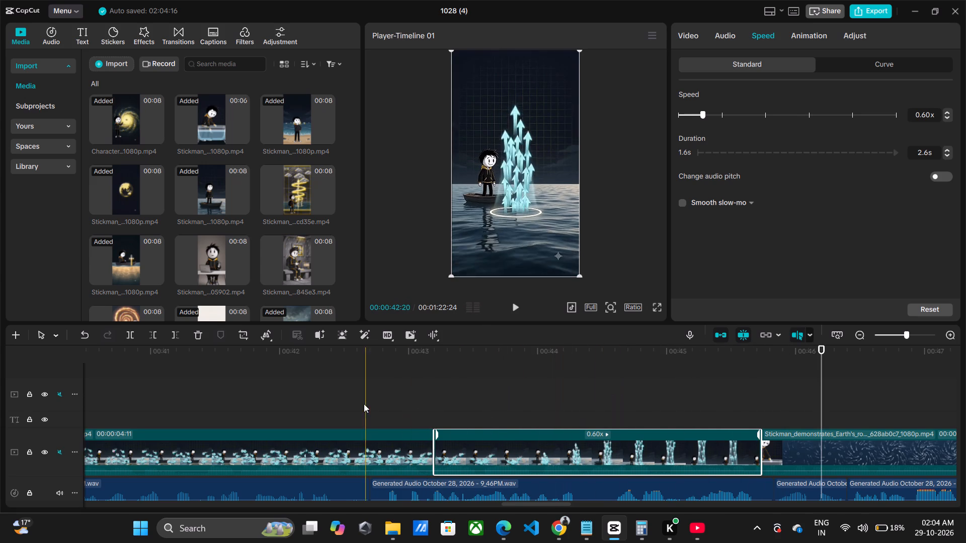
pyautogui.press('space')
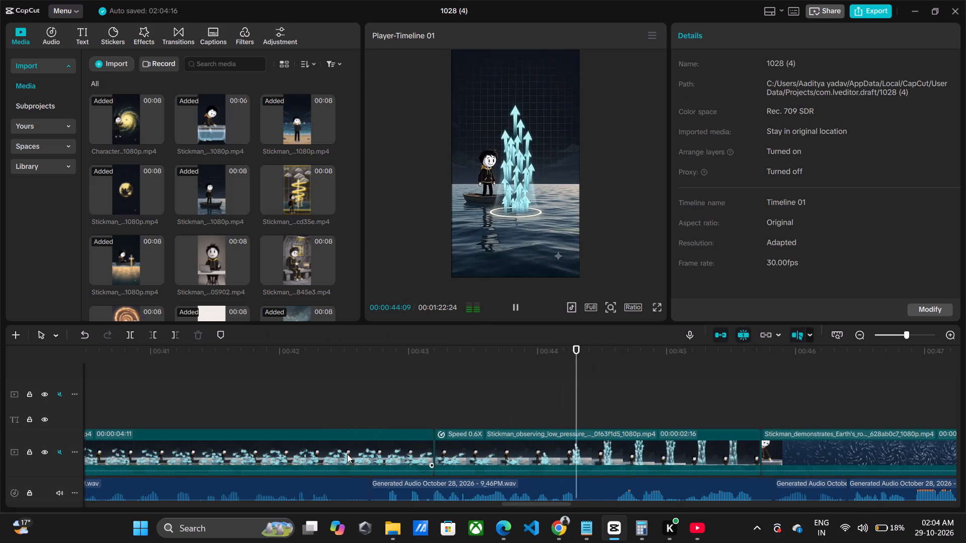
pyautogui.press('space')
pyautogui.click(347, 455)
pyautogui.press('space')
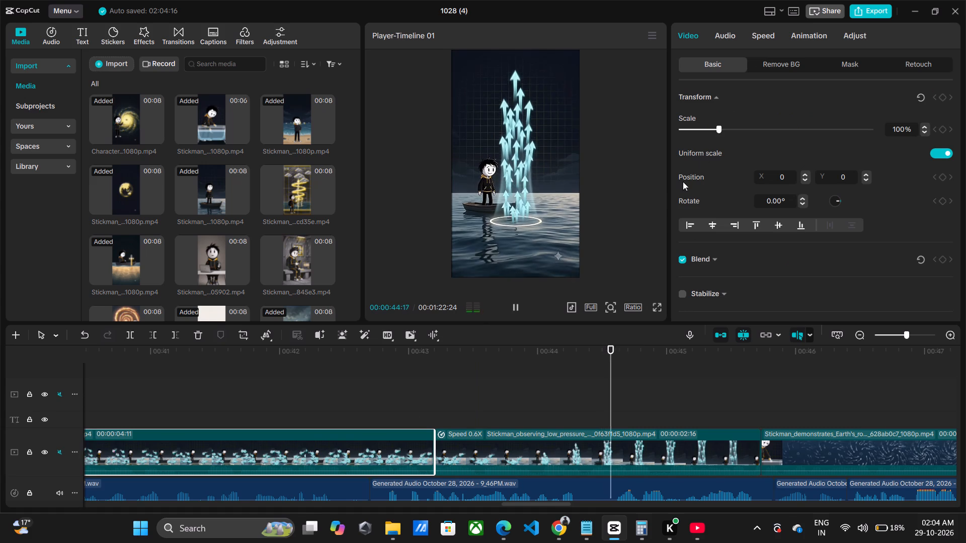
pyautogui.press('space')
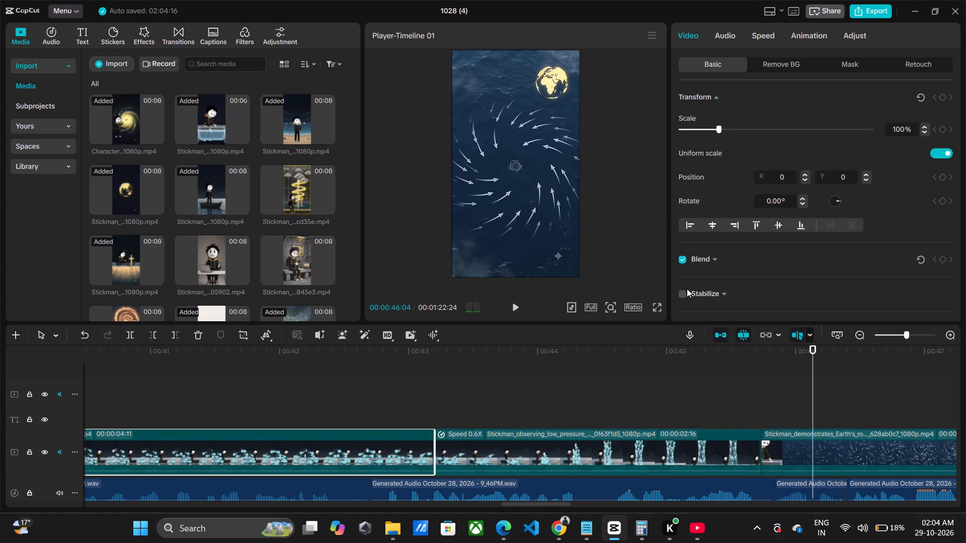
pyautogui.click(592, 377)
pyautogui.press('space')
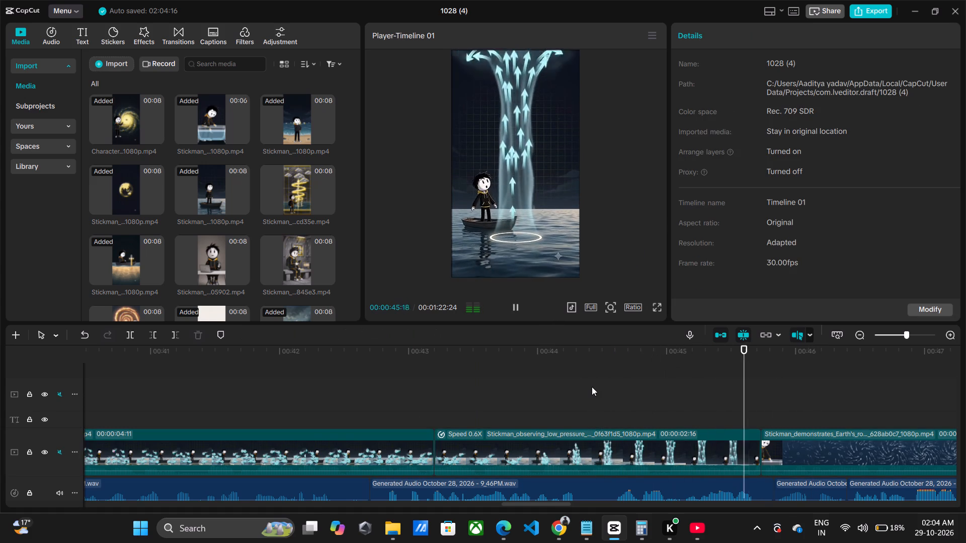
pyautogui.press('space')
# Split the 0.6X low-pressure clip near its end, at about 00:00:45:19.
pyautogui.moveTo(770, 361); pyautogui.dragTo(733, 378)
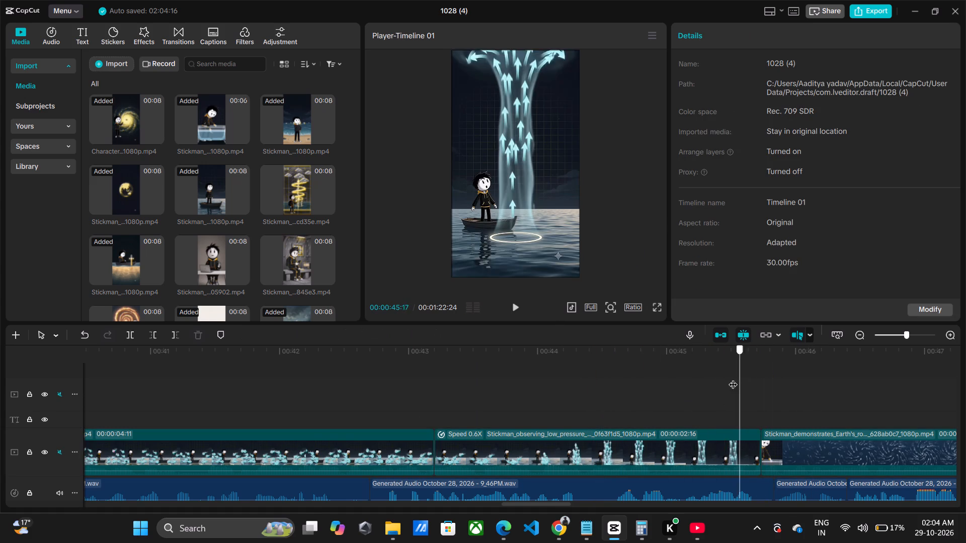
pyautogui.moveTo(733, 378); pyautogui.dragTo(741, 385)
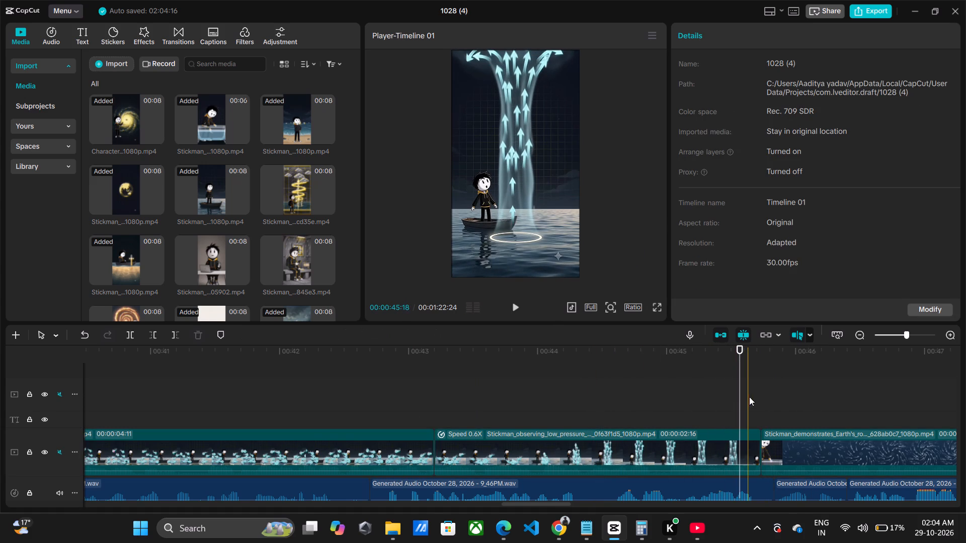
pyautogui.moveTo(743, 397); pyautogui.dragTo(749, 401)
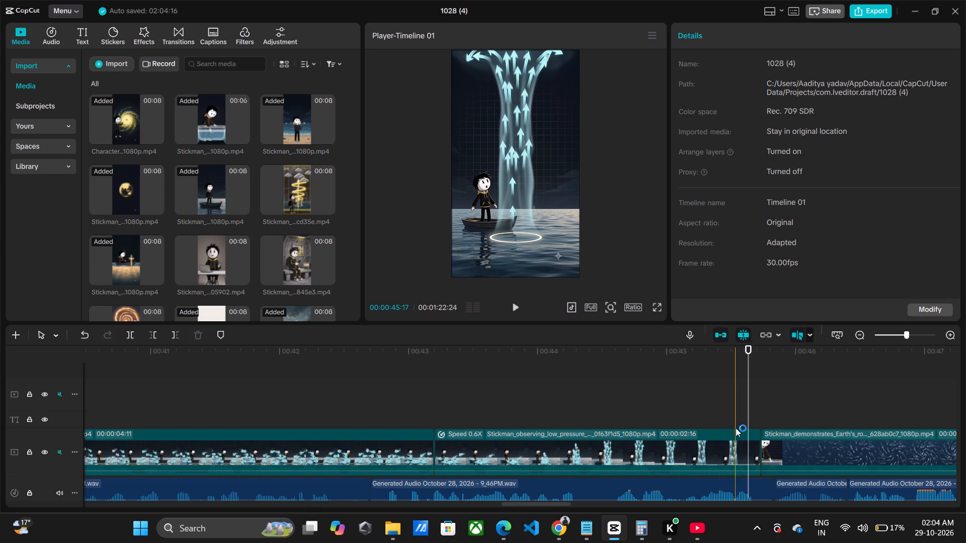
pyautogui.click(729, 444)
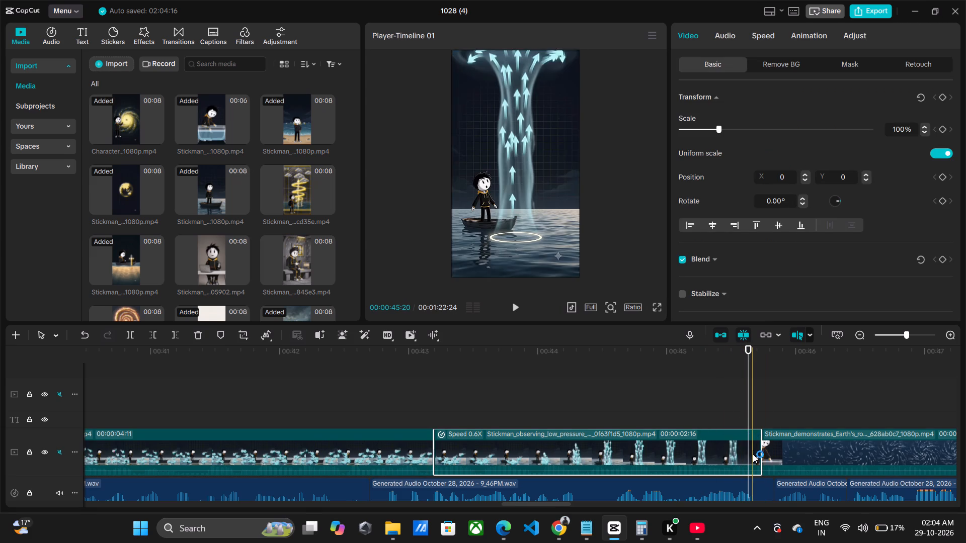
pyautogui.hotkey('ctrl', 'b')
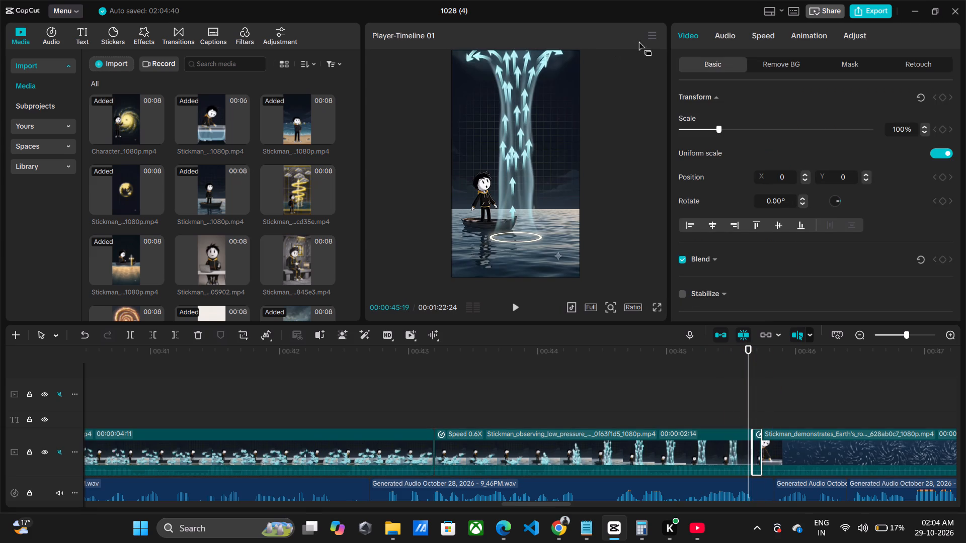
# Export the current frame as a 1080P PNG still named 1028 (4), with import into the project enabled.
pyautogui.click(649, 39)
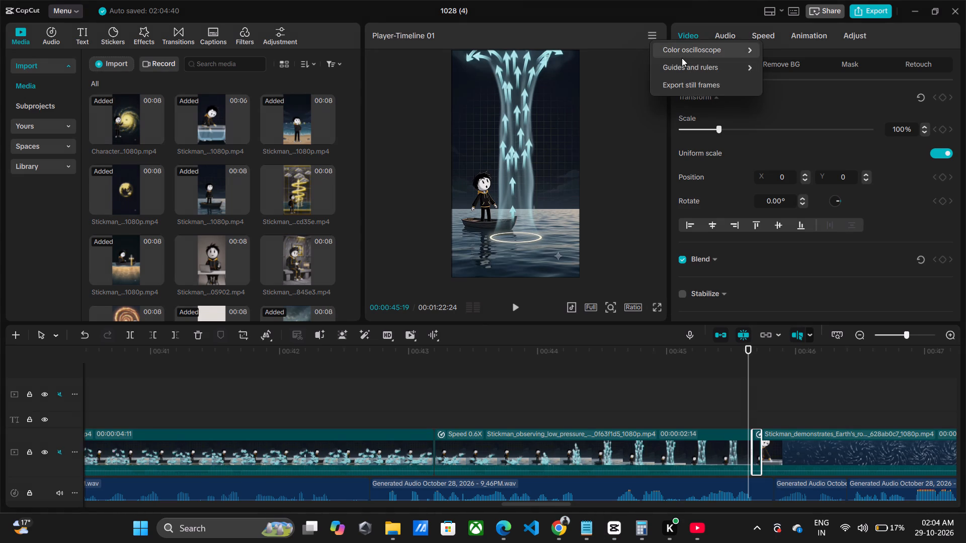
pyautogui.click(688, 85)
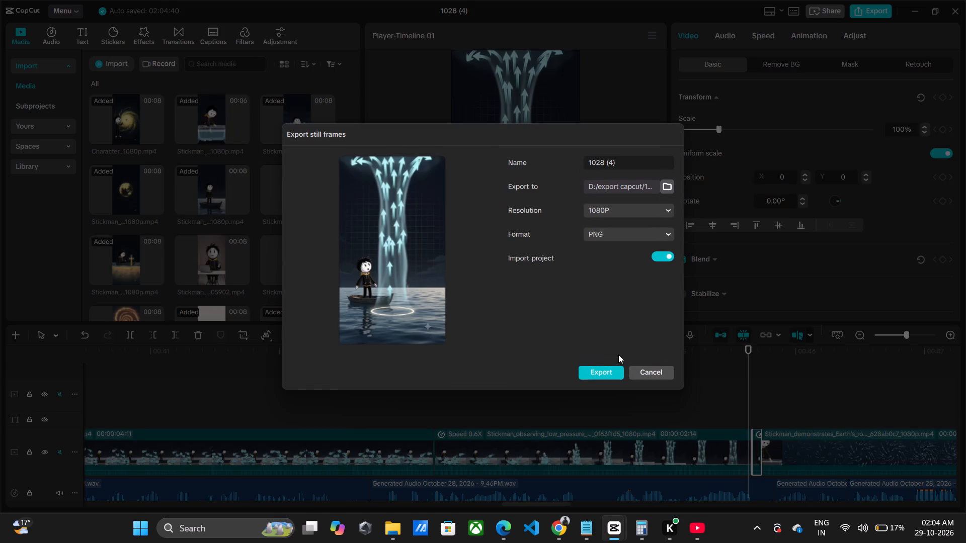
pyautogui.click(598, 371)
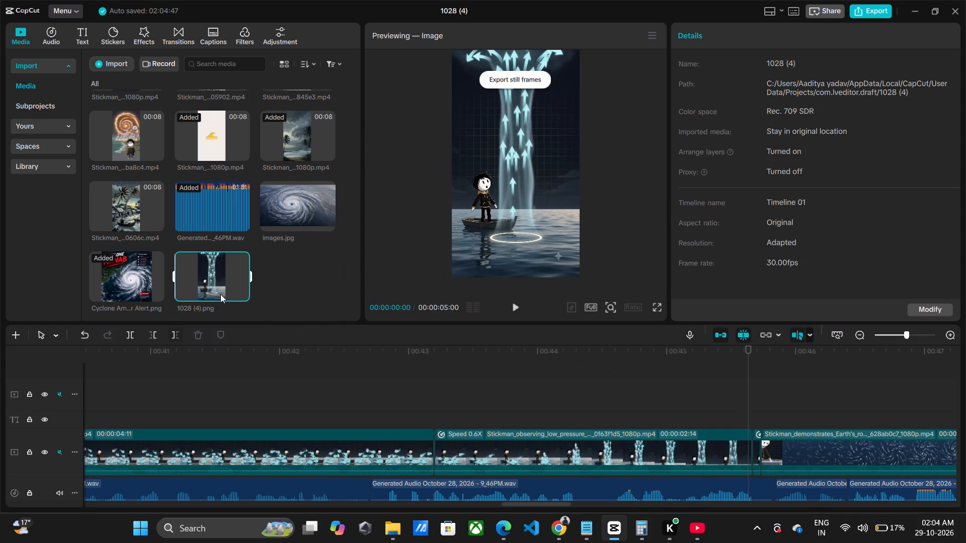
# Place the still 1028 (4).png on the main track directly against the 0.6X low-pressure clip's split and play it back.
pyautogui.moveTo(217, 271); pyautogui.dragTo(764, 454)
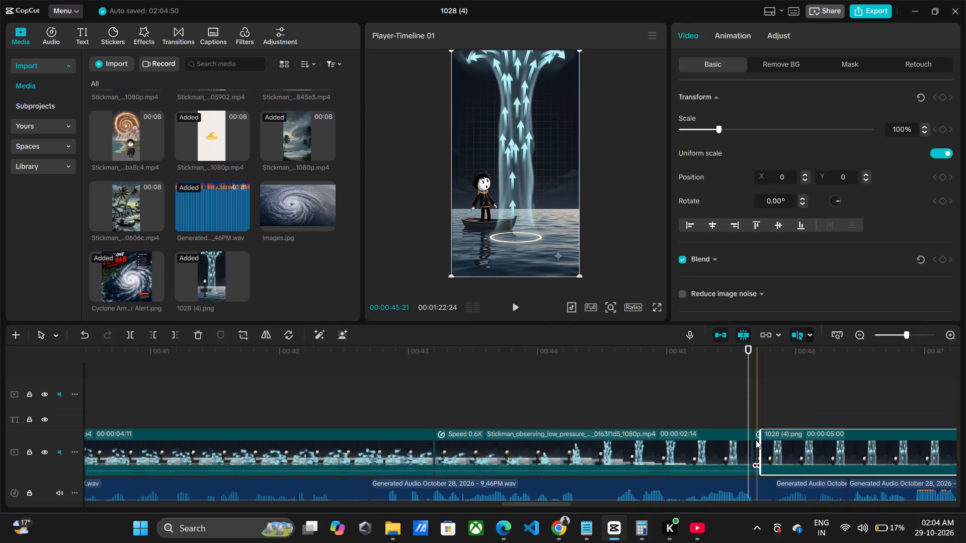
pyautogui.moveTo(775, 436); pyautogui.dragTo(761, 444)
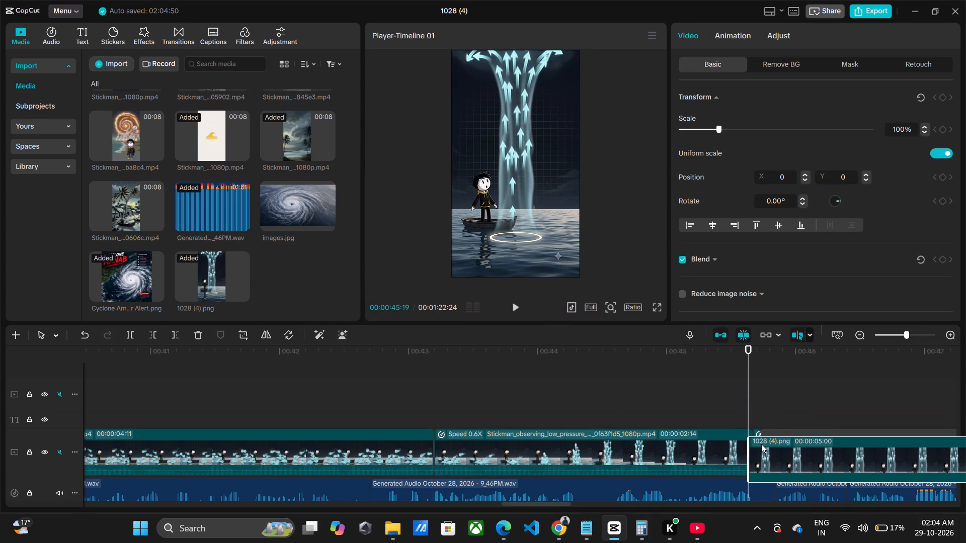
pyautogui.moveTo(761, 444); pyautogui.dragTo(755, 446)
pyautogui.press('space')
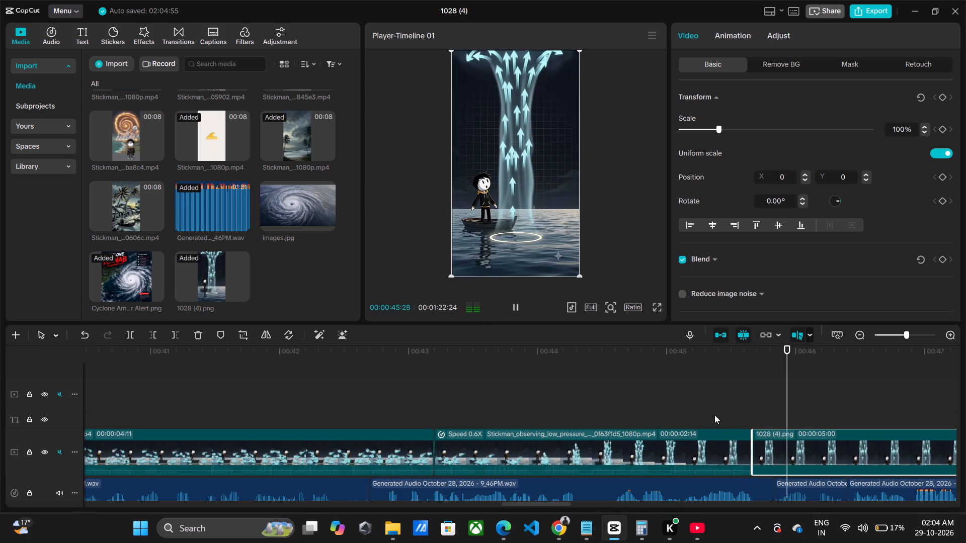
pyautogui.press('space')
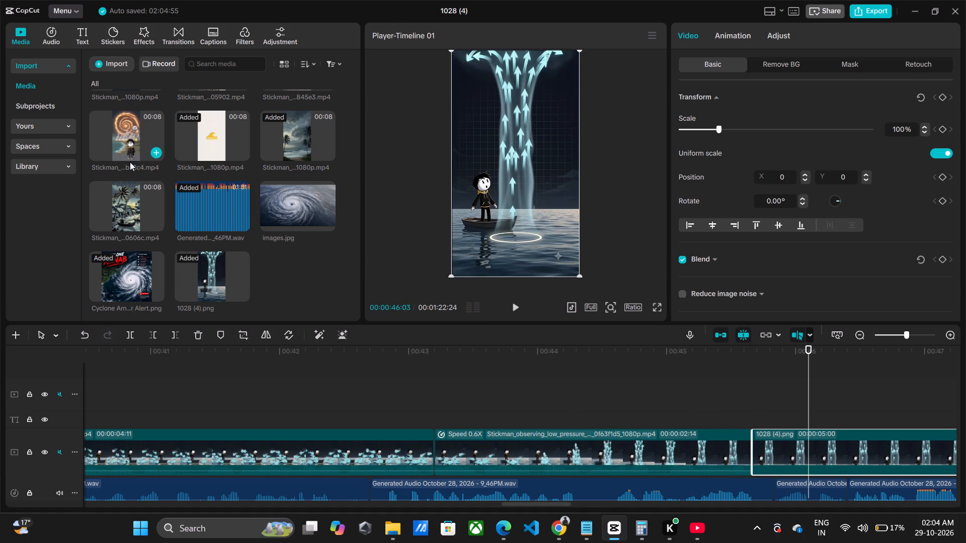
# Import the red arrow image images-removebg-preview from the ecIVE 1ST VDO folder into the project media.
pyautogui.click(104, 64)
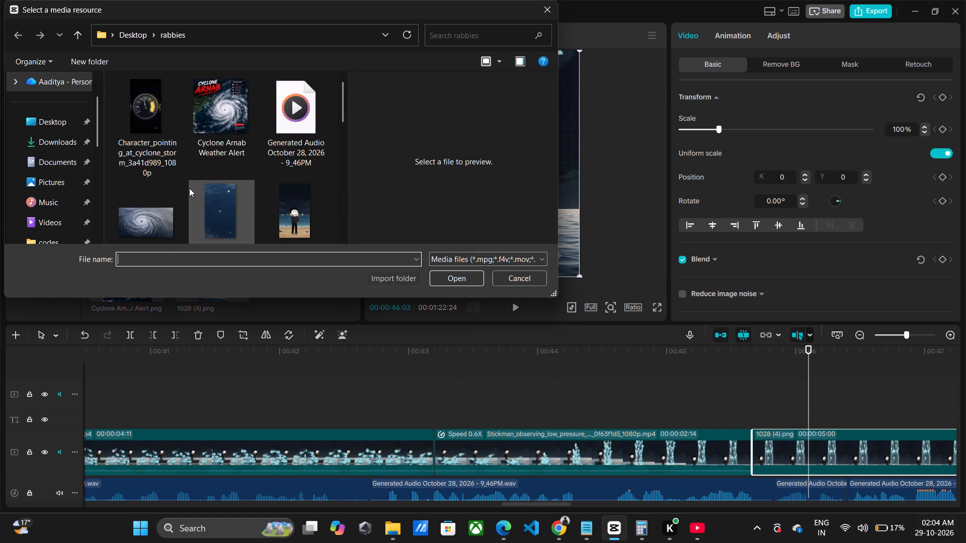
pyautogui.scroll(-8, 189, 188)
pyautogui.scroll(-2, 85, 202)
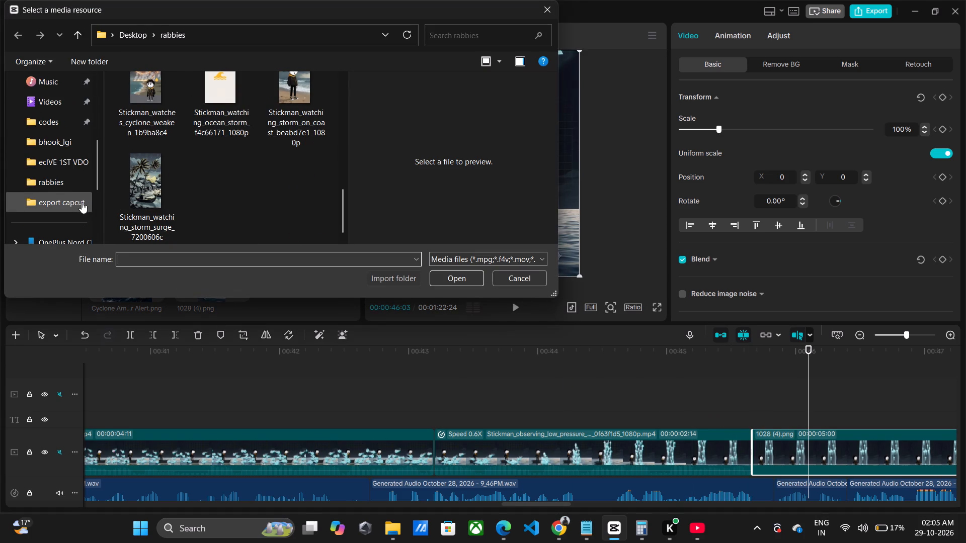
pyautogui.click(58, 143)
pyautogui.click(73, 154)
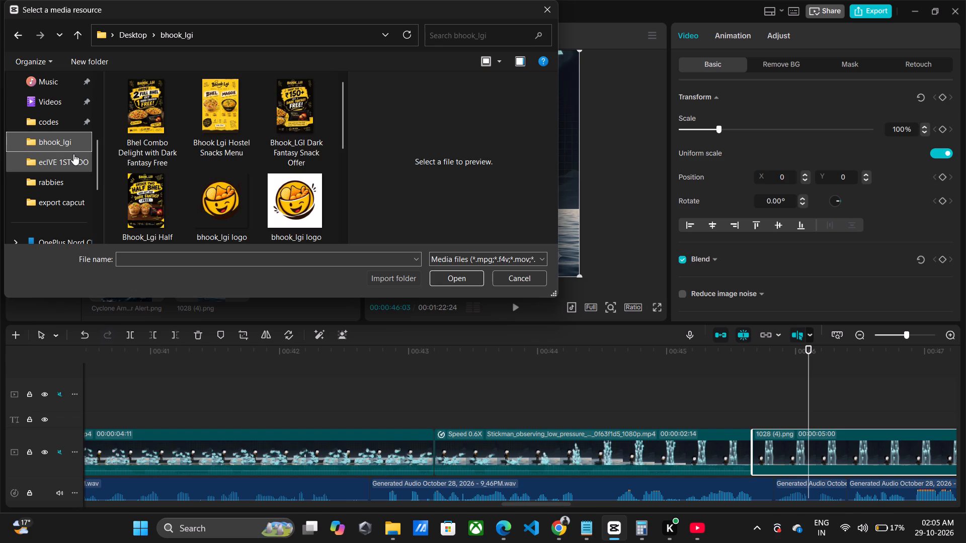
pyautogui.scroll(-6, 207, 161)
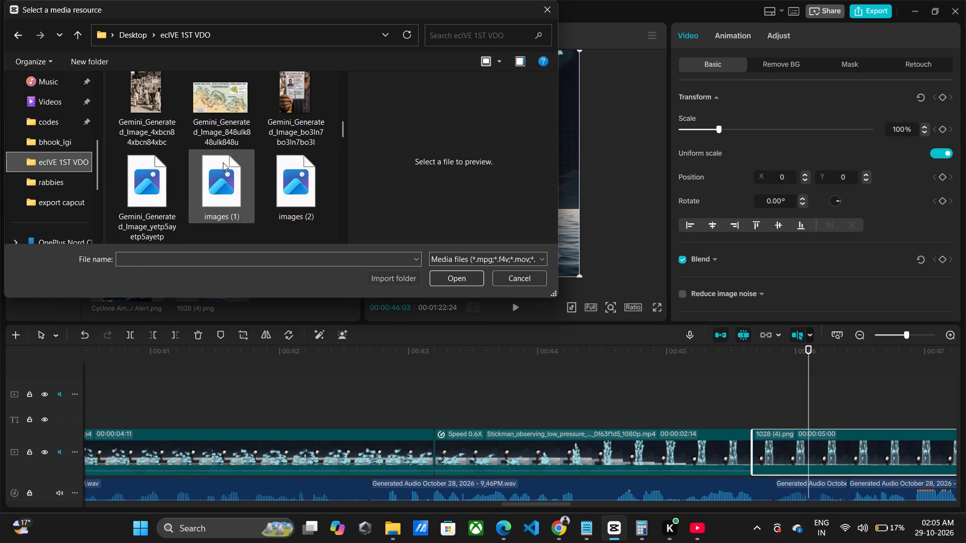
pyautogui.scroll(-7, 223, 162)
pyautogui.scroll(1, 209, 161)
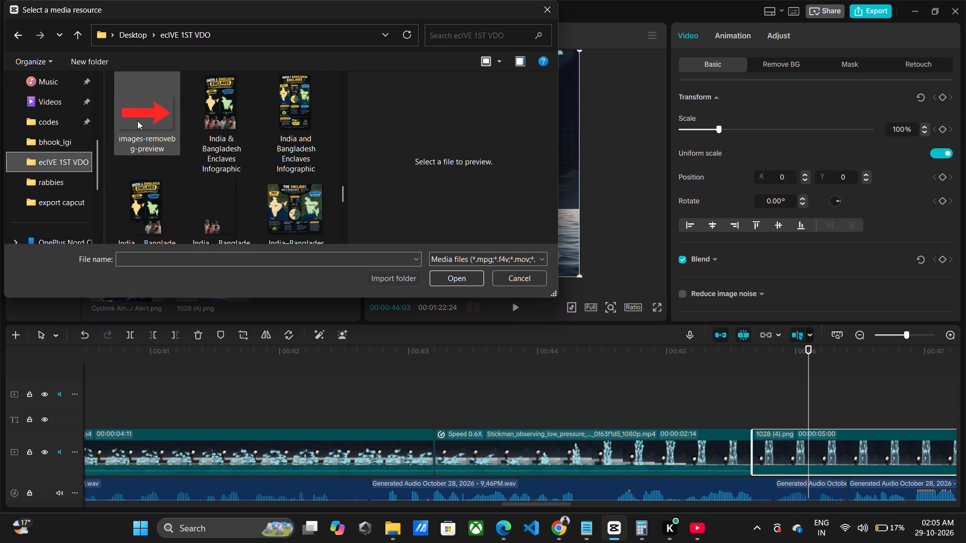
pyautogui.click(137, 121)
pyautogui.click(438, 278)
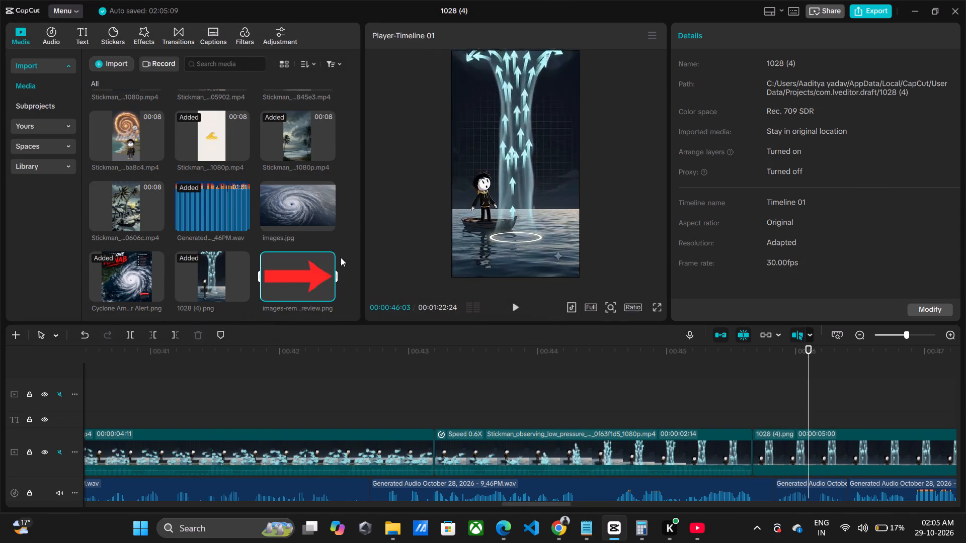
# Overlay the red arrow image on a track above the still 1028 (4).png, aligned with the still's start.
pyautogui.moveTo(311, 276); pyautogui.dragTo(790, 414)
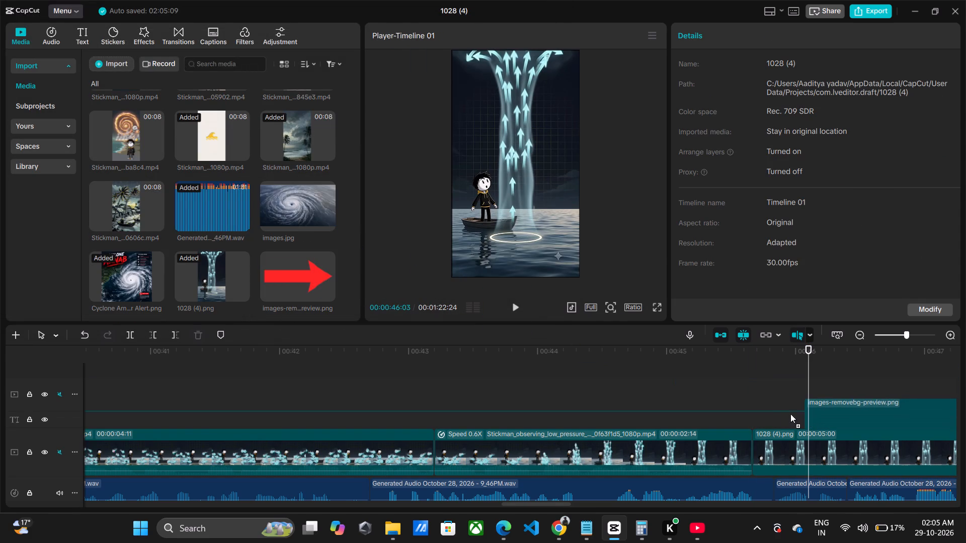
pyautogui.moveTo(790, 414); pyautogui.dragTo(752, 406)
pyautogui.click(725, 373)
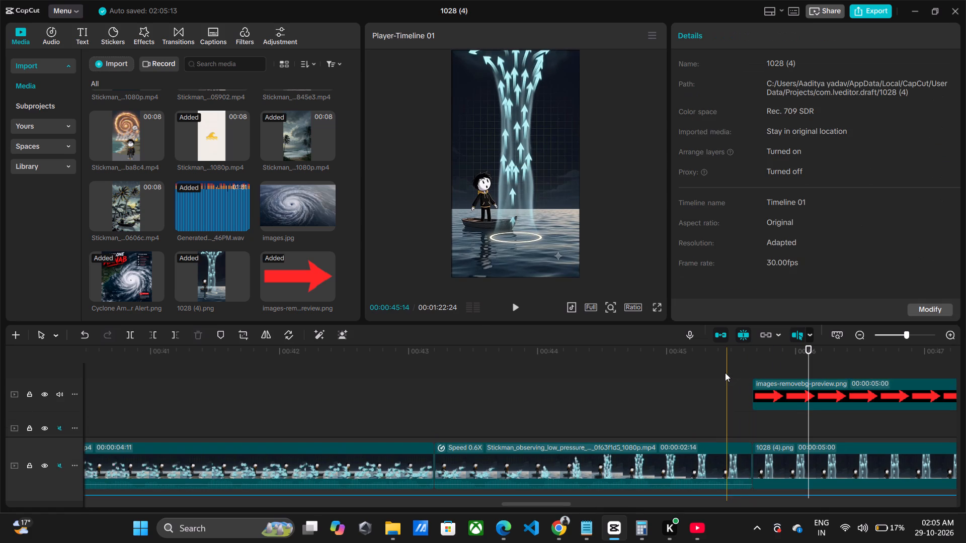
pyautogui.press('space')
pyautogui.press('space')
pyautogui.moveTo(773, 388); pyautogui.dragTo(775, 426)
pyautogui.click(753, 375)
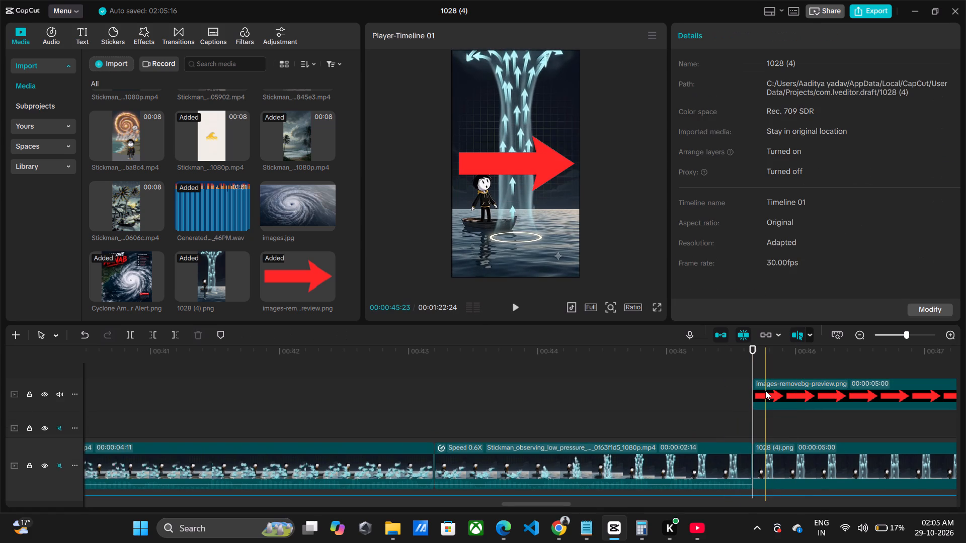
# Scale the arrow to 33%, rotate it to -57.37°, place it at X -974, Y 1335, and keyframe its transform at 00:00:45:20.
pyautogui.click(517, 156)
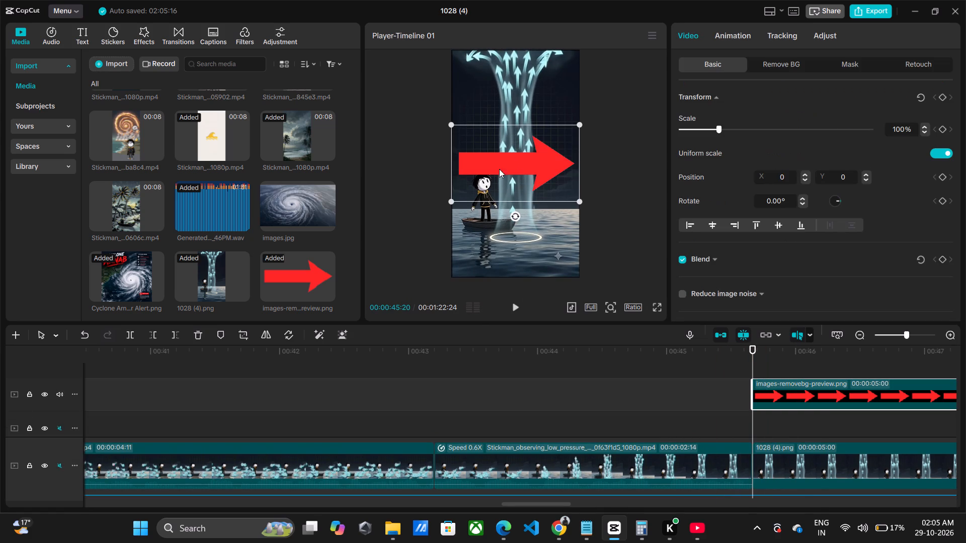
pyautogui.moveTo(452, 202); pyautogui.dragTo(517, 173)
pyautogui.moveTo(513, 194); pyautogui.dragTo(570, 202)
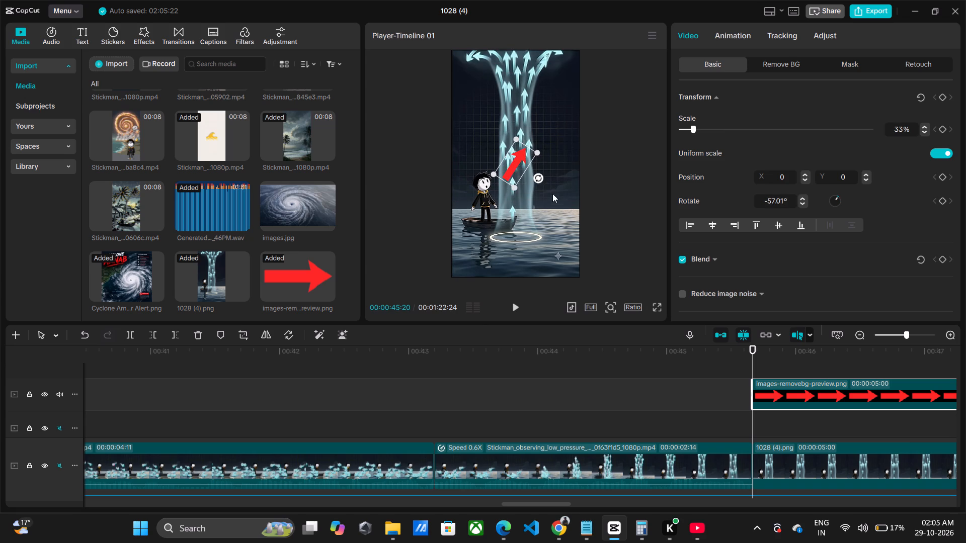
pyautogui.moveTo(517, 171); pyautogui.dragTo(487, 118)
pyautogui.moveTo(482, 111); pyautogui.dragTo(455, 85)
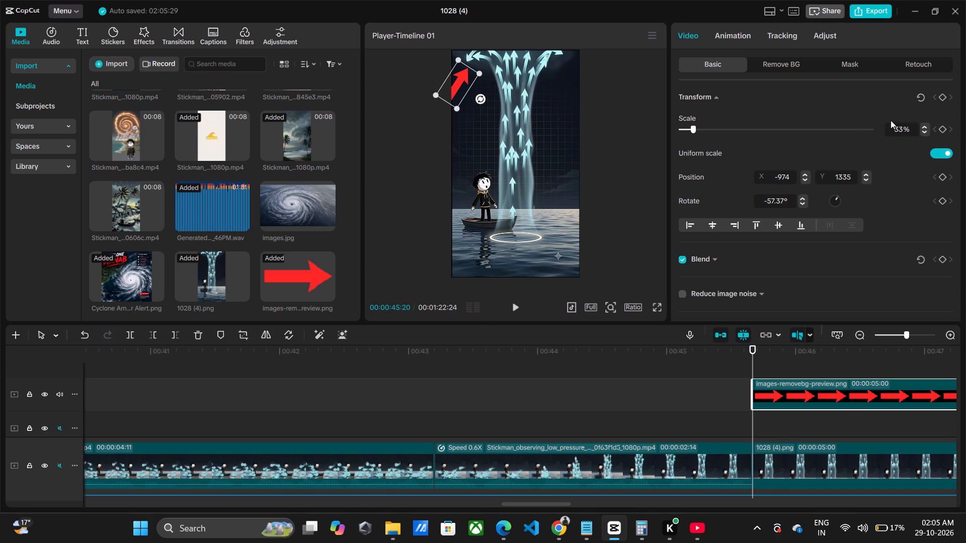
pyautogui.click(941, 97)
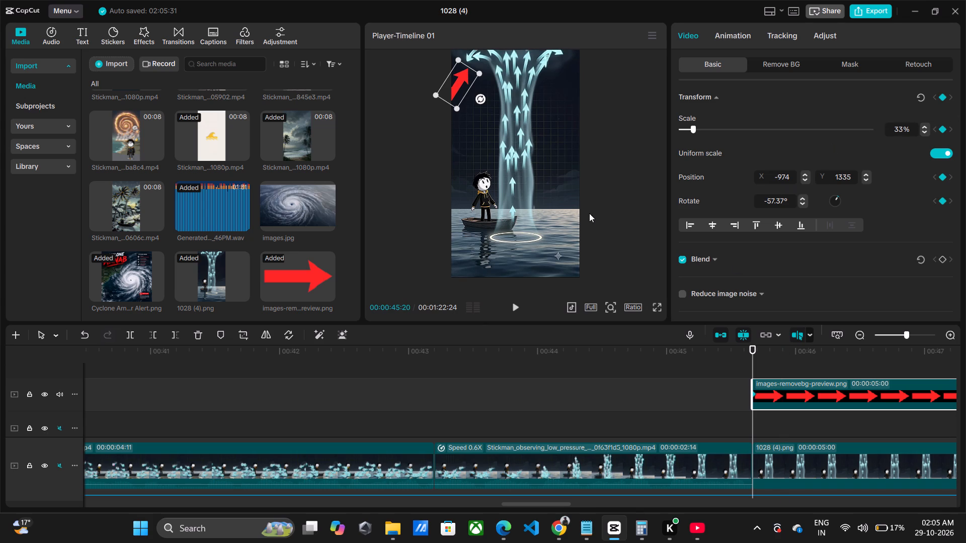
# At 00:00:46:00, keyframe the arrow at X -694, Y 1293 with a rotation of -34.87°.
pyautogui.press('space')
pyautogui.press('space')
pyautogui.moveTo(460, 77); pyautogui.dragTo(485, 76)
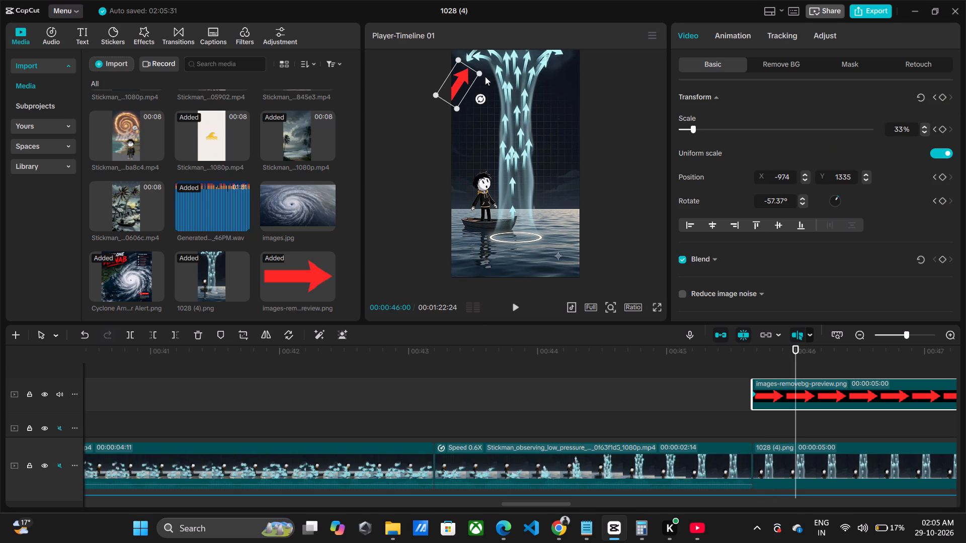
pyautogui.moveTo(485, 76); pyautogui.dragTo(479, 85)
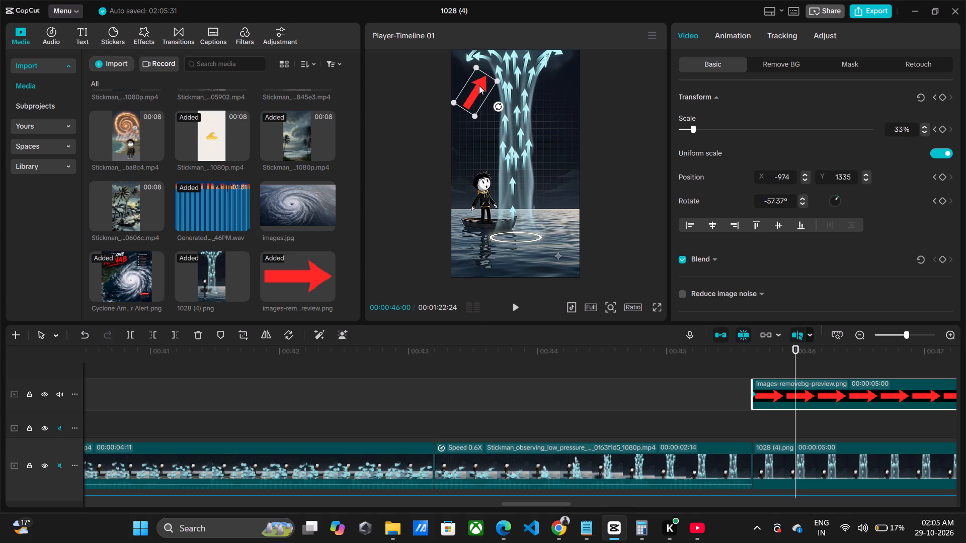
pyautogui.moveTo(479, 85); pyautogui.dragTo(477, 80)
pyautogui.moveTo(500, 100); pyautogui.dragTo(499, 103)
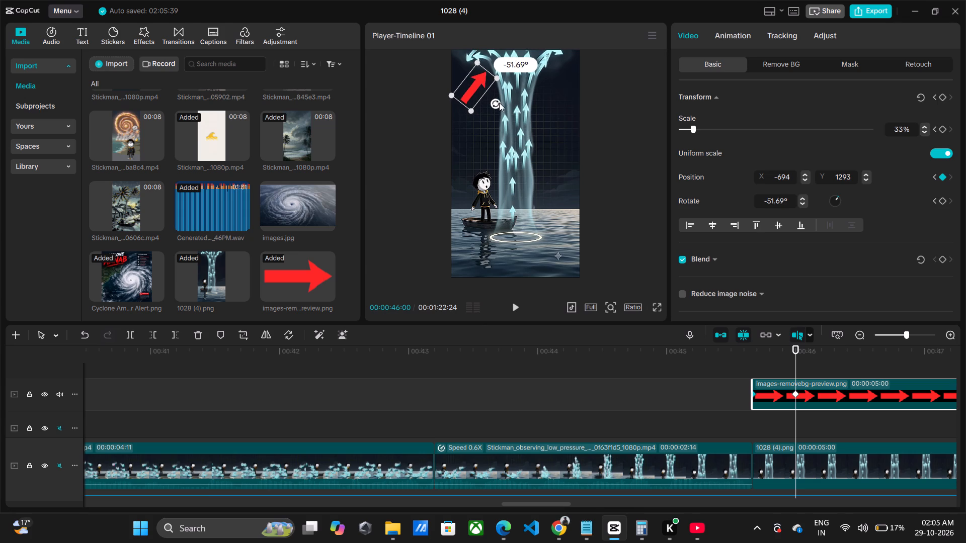
pyautogui.moveTo(499, 103); pyautogui.dragTo(496, 111)
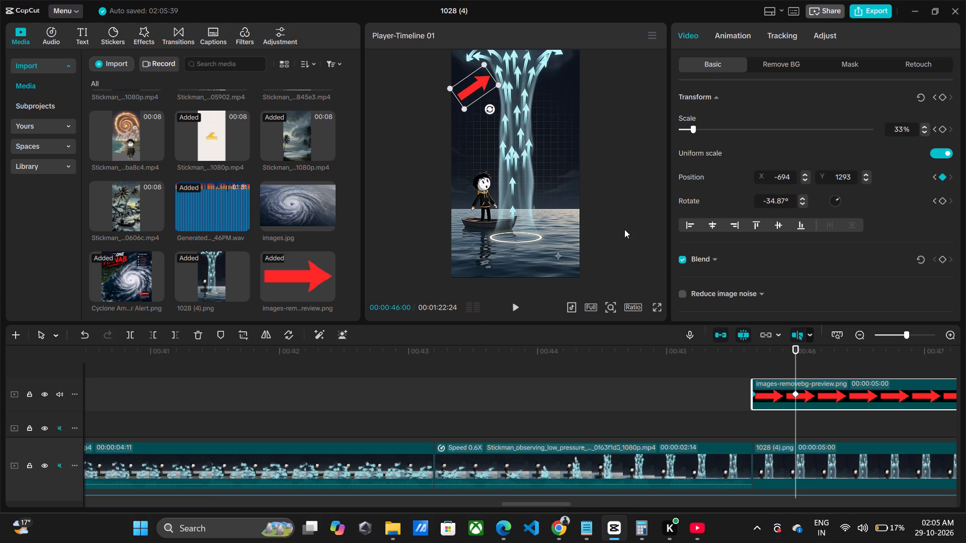
# At 00:00:46:10, keyframe the arrow at X -646, Y 879 with a rotation of -4.34° and play the animation back.
pyautogui.moveTo(790, 352); pyautogui.dragTo(785, 350)
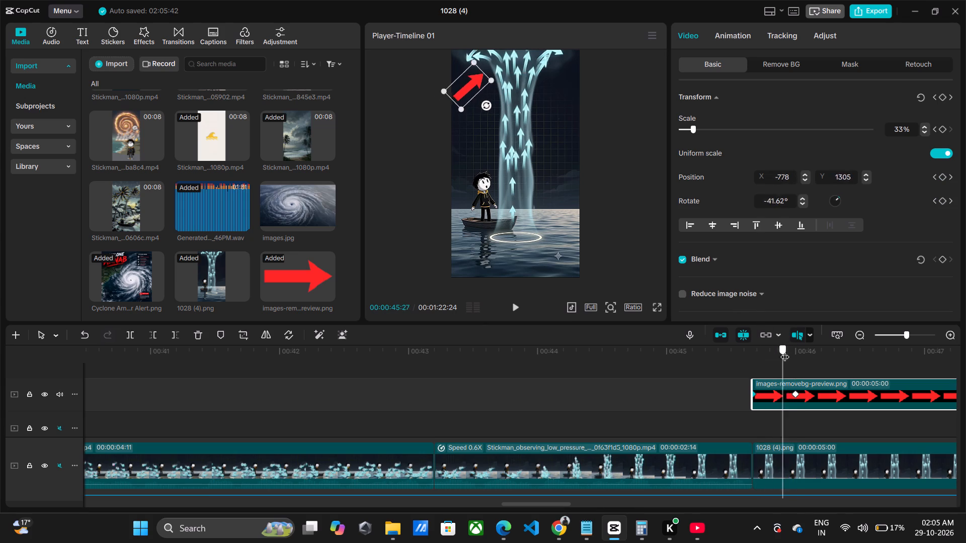
pyautogui.moveTo(785, 350); pyautogui.dragTo(837, 364)
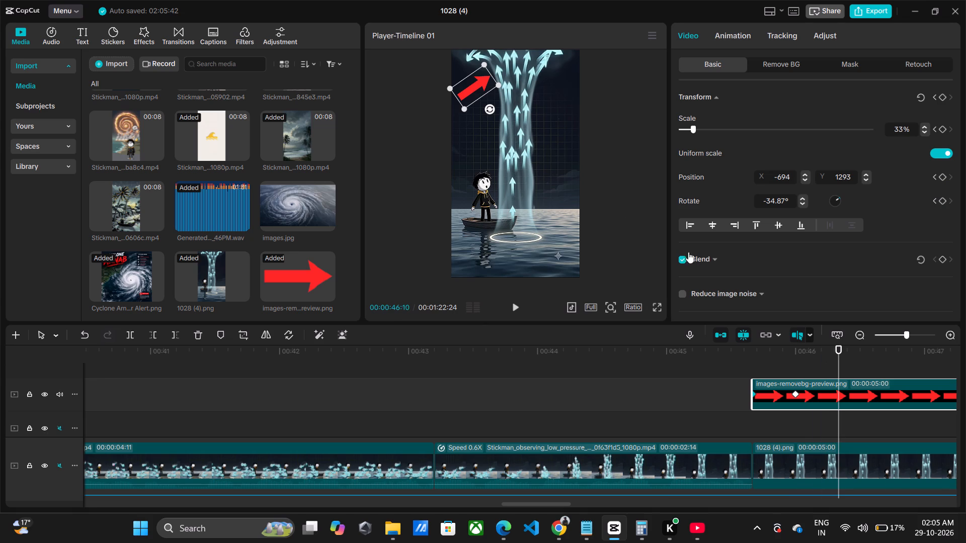
pyautogui.moveTo(483, 88); pyautogui.dragTo(487, 112)
pyautogui.moveTo(498, 133); pyautogui.dragTo(480, 132)
pyautogui.click(691, 349)
pyautogui.press('space')
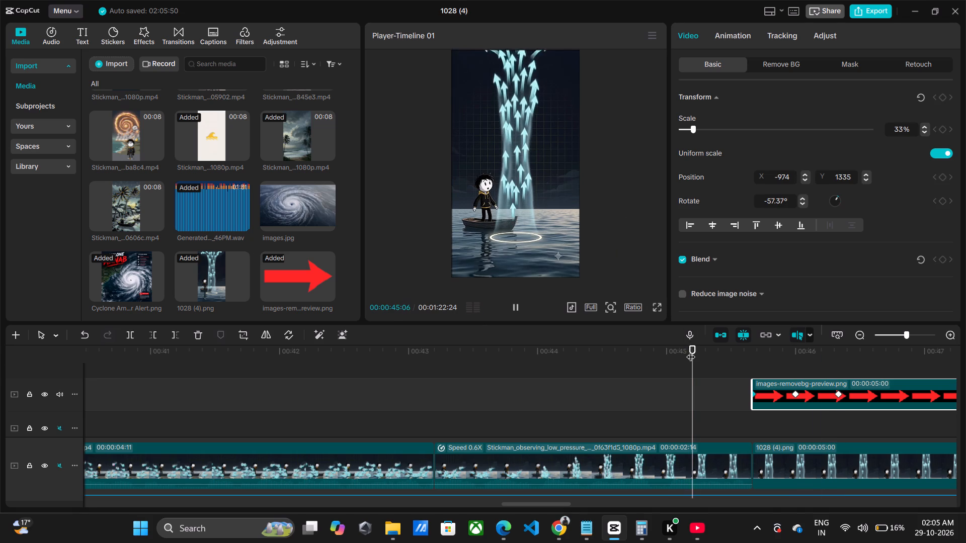
pyautogui.press('space')
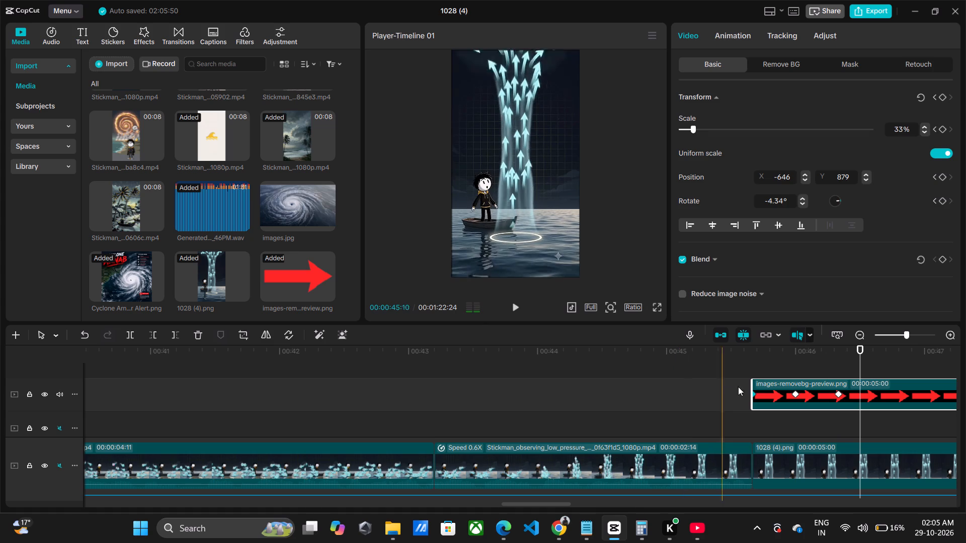
# Replay the arrow animation and trim the ends of the arrow and the still 1028 (4).png to about 00:00:46:15.
pyautogui.click(751, 375)
pyautogui.click(744, 368)
pyautogui.press('space')
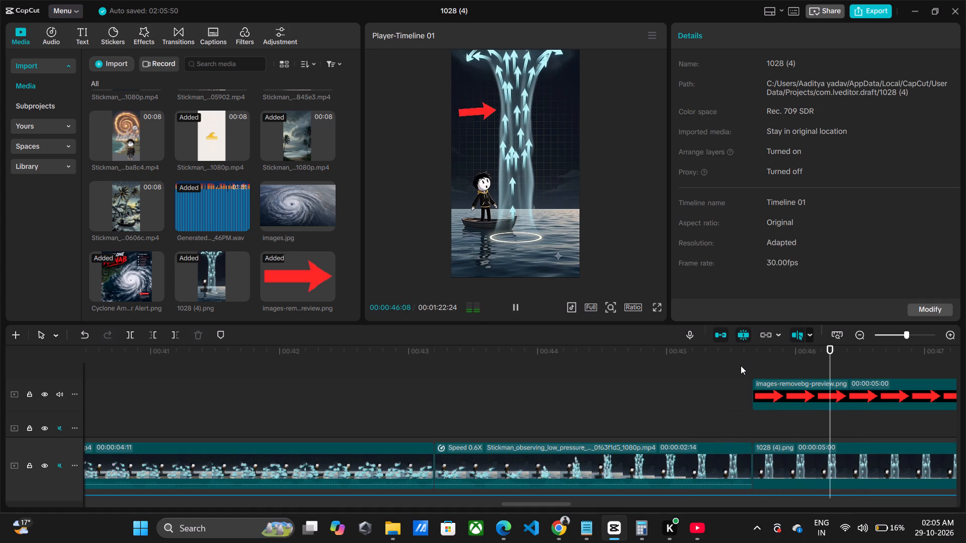
pyautogui.press('space')
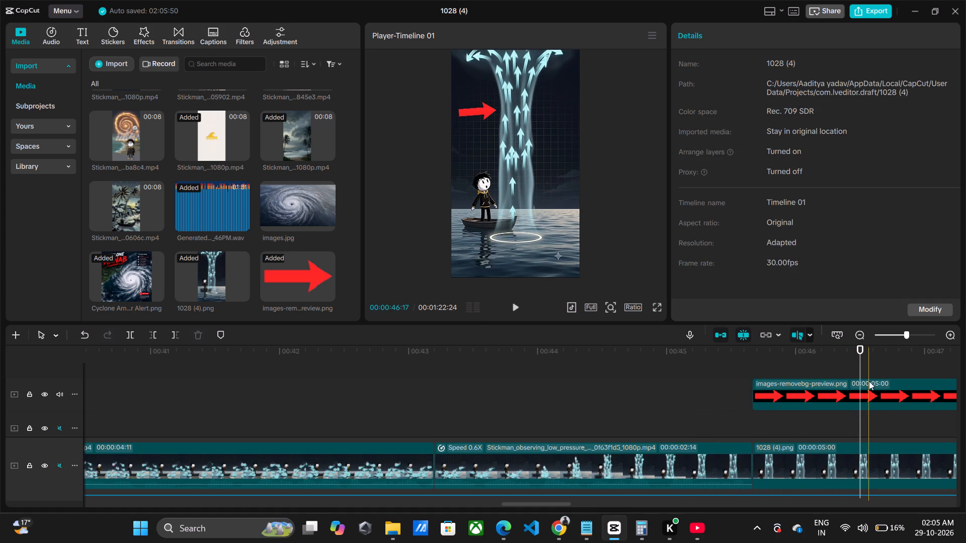
pyautogui.click(869, 381)
pyautogui.click(861, 389)
pyautogui.press('w')
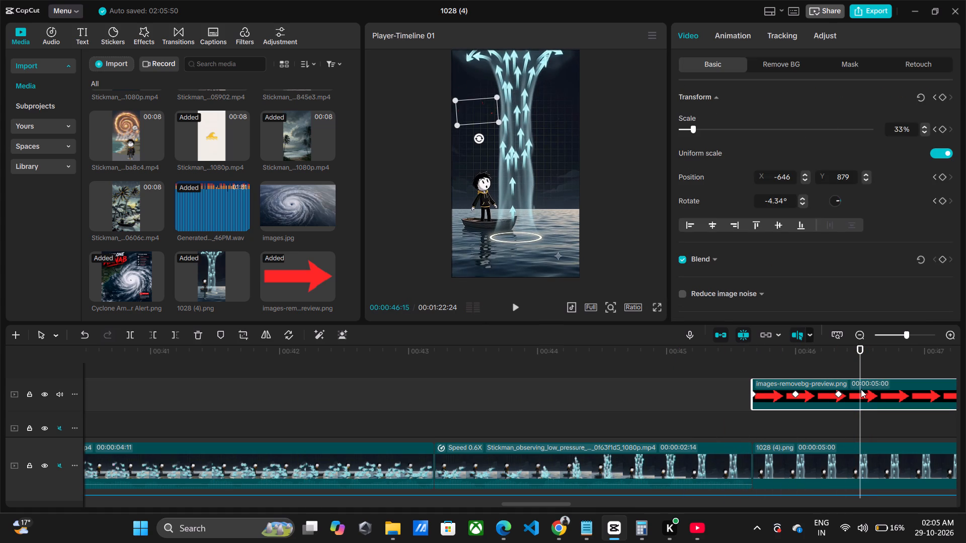
pyautogui.click(861, 455)
pyautogui.press('w')
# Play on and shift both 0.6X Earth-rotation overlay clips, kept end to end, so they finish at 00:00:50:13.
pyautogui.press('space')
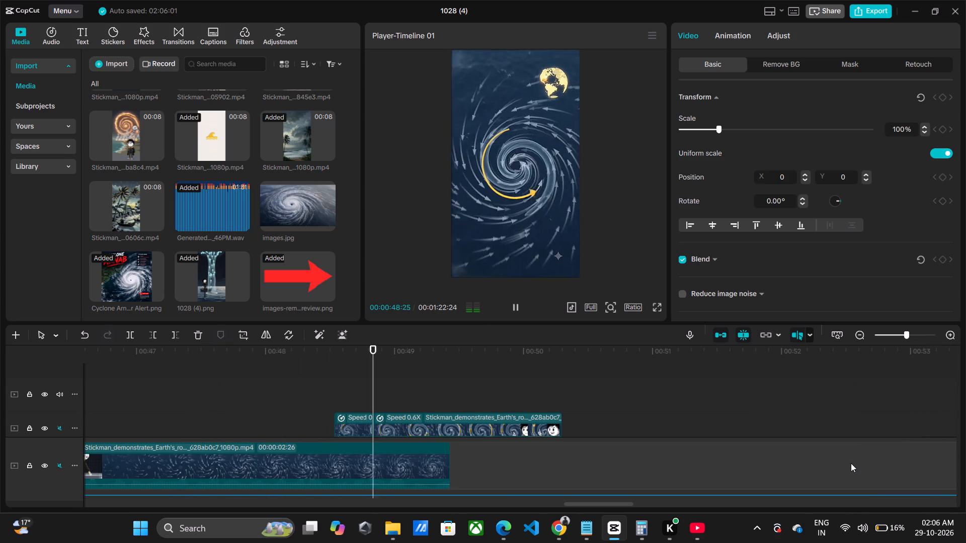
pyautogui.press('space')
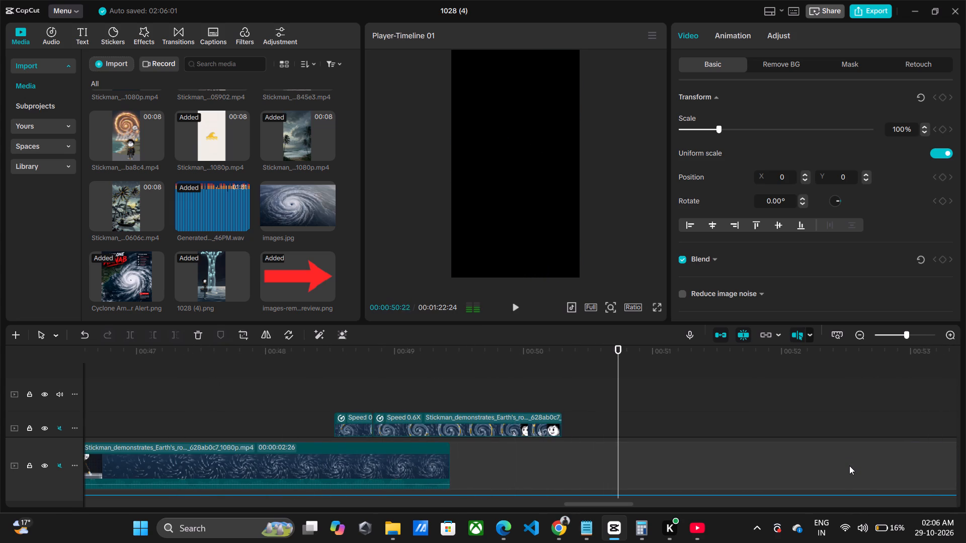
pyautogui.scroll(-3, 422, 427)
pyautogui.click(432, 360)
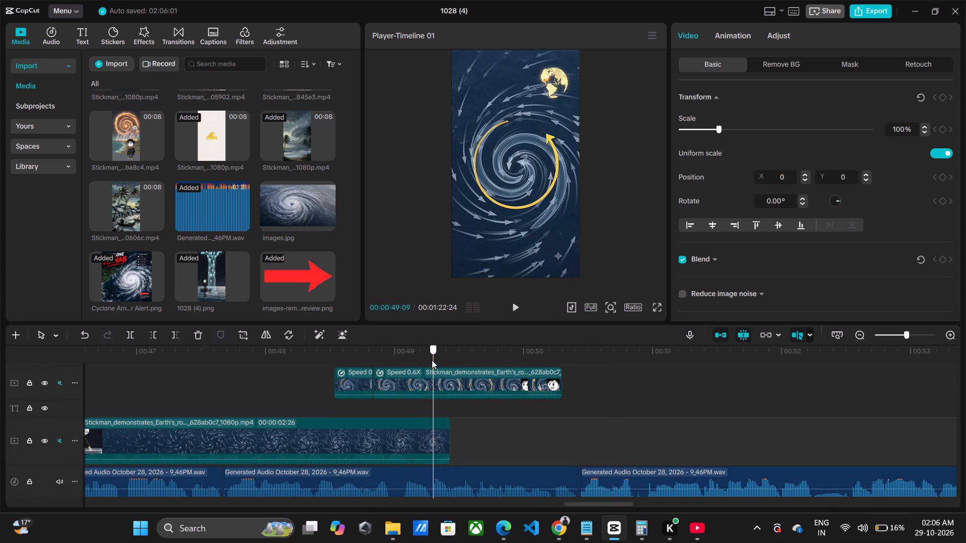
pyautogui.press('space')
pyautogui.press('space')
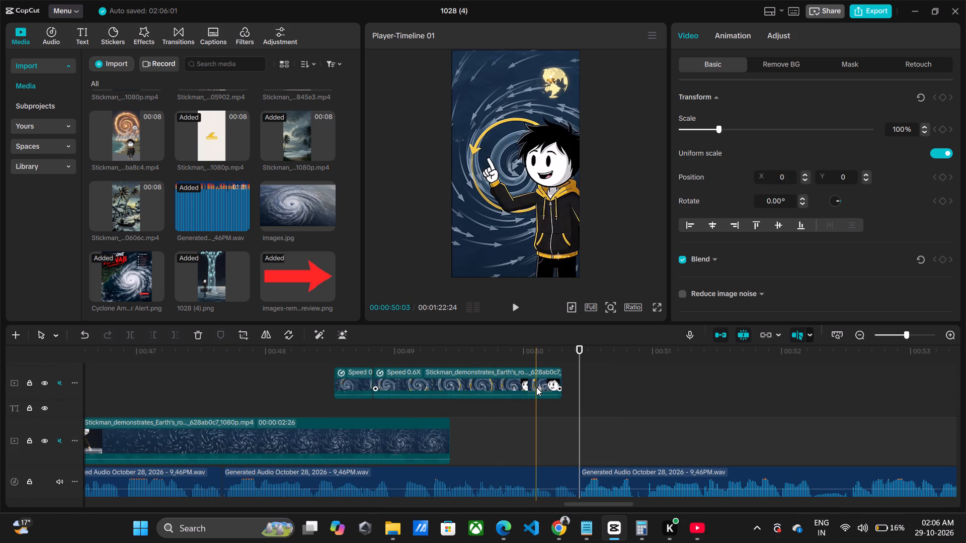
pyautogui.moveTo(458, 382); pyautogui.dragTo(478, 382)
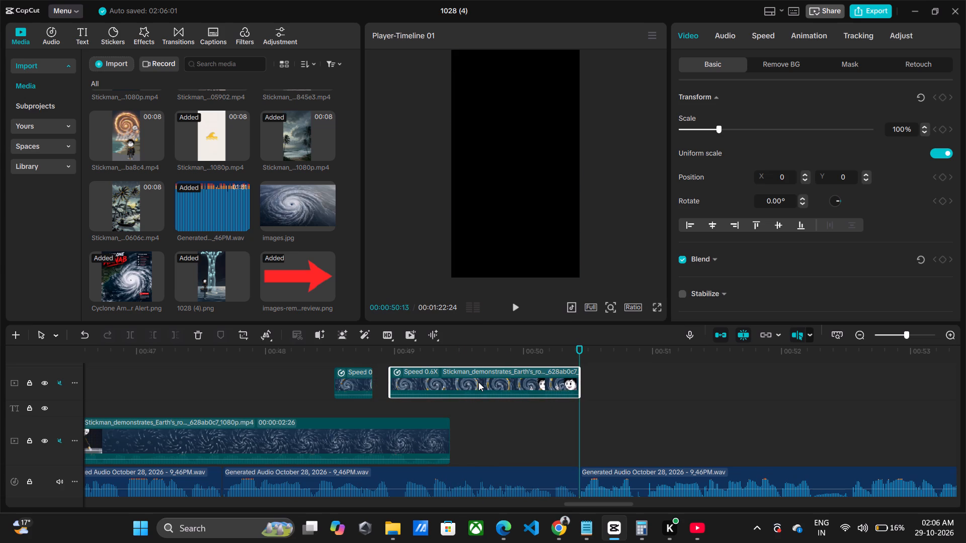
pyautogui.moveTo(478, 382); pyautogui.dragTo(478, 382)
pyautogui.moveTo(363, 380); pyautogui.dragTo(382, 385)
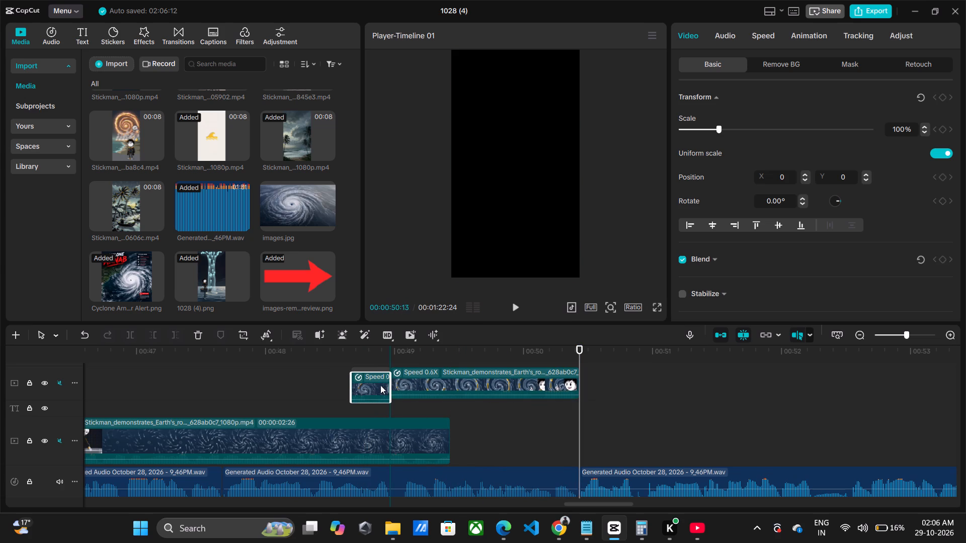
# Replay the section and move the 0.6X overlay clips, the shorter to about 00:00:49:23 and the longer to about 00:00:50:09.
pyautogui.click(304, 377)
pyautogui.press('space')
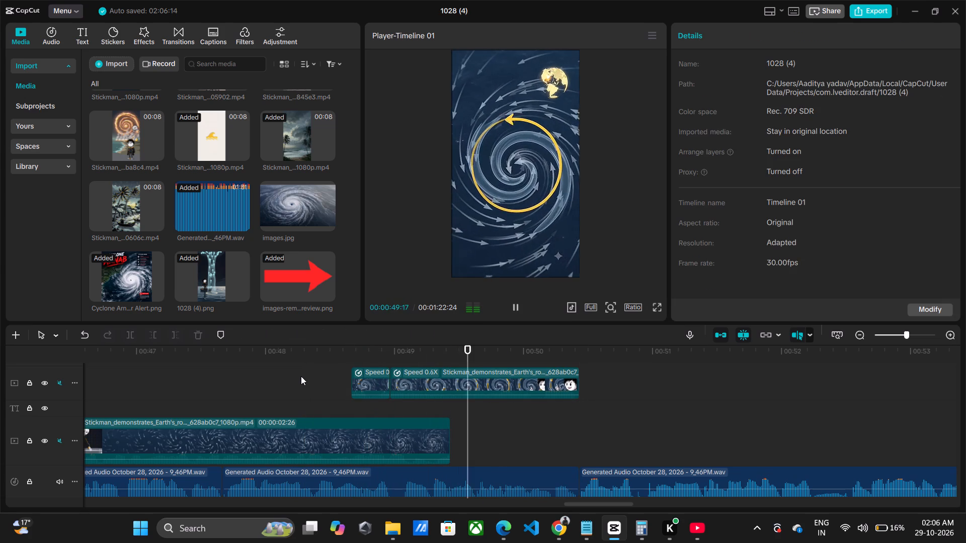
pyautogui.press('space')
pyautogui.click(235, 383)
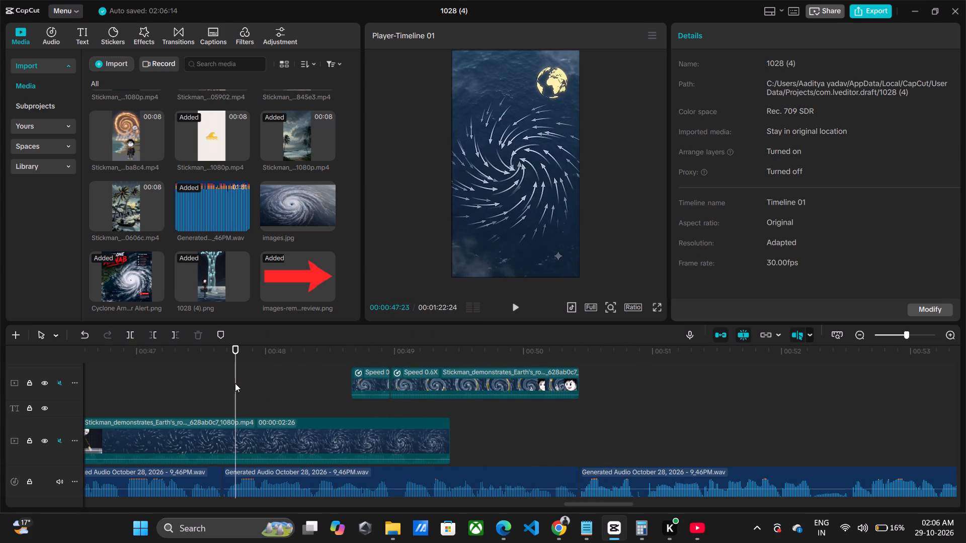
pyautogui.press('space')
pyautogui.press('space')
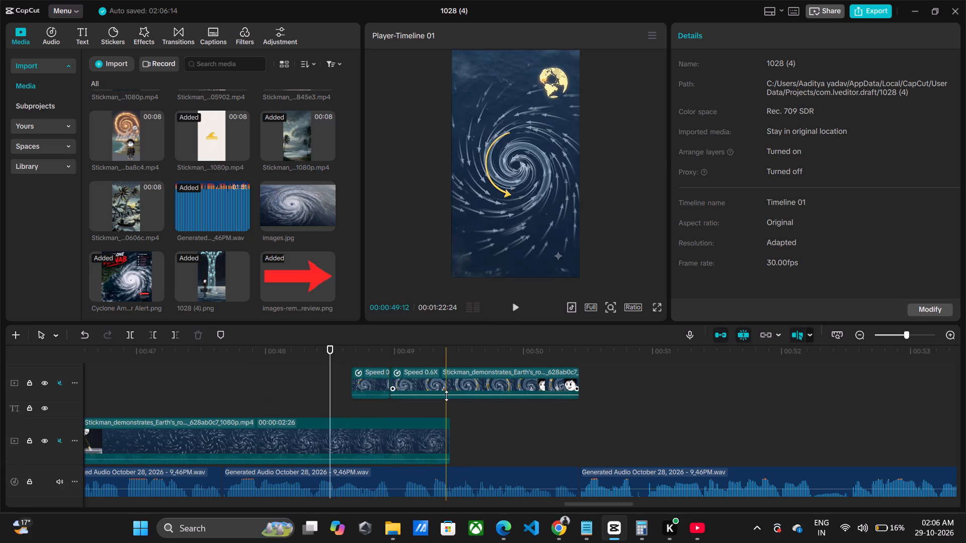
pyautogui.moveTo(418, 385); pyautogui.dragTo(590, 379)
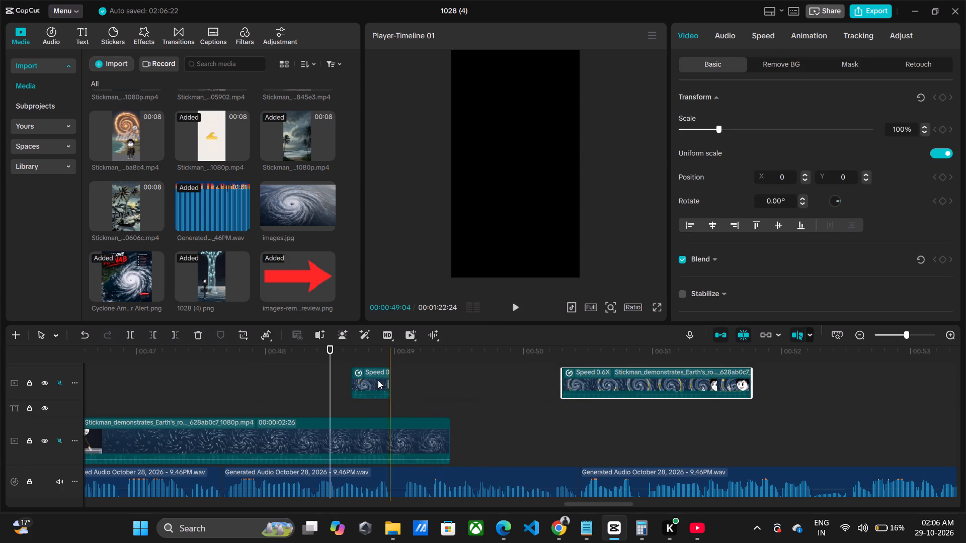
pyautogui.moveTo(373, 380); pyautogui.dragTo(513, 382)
# Replay the section and place the 0.6X overlay clips end to end, starting at about 00:00:49:10 and ending at 00:00:51:03.
pyautogui.press('space')
pyautogui.press('space')
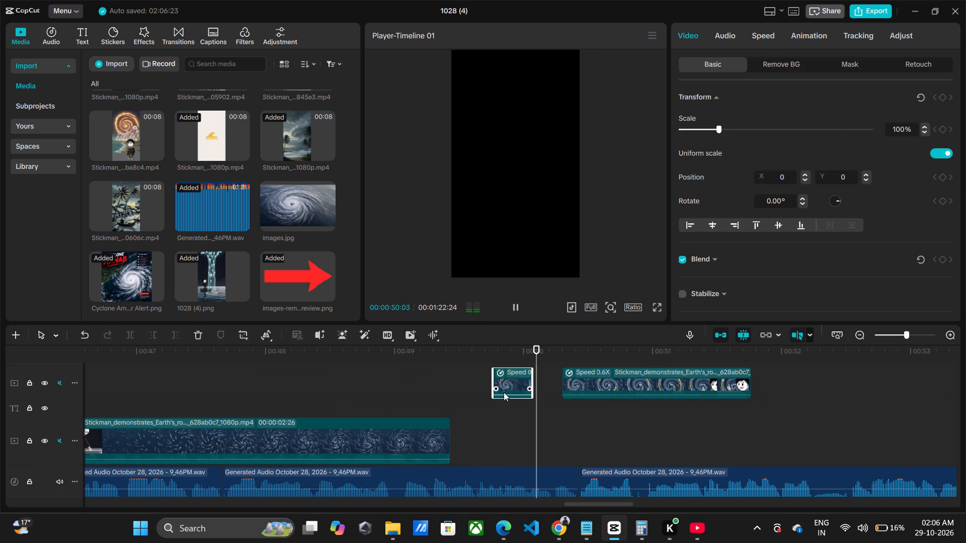
pyautogui.press('space')
pyautogui.click(296, 374)
pyautogui.click(225, 358)
pyautogui.press('space')
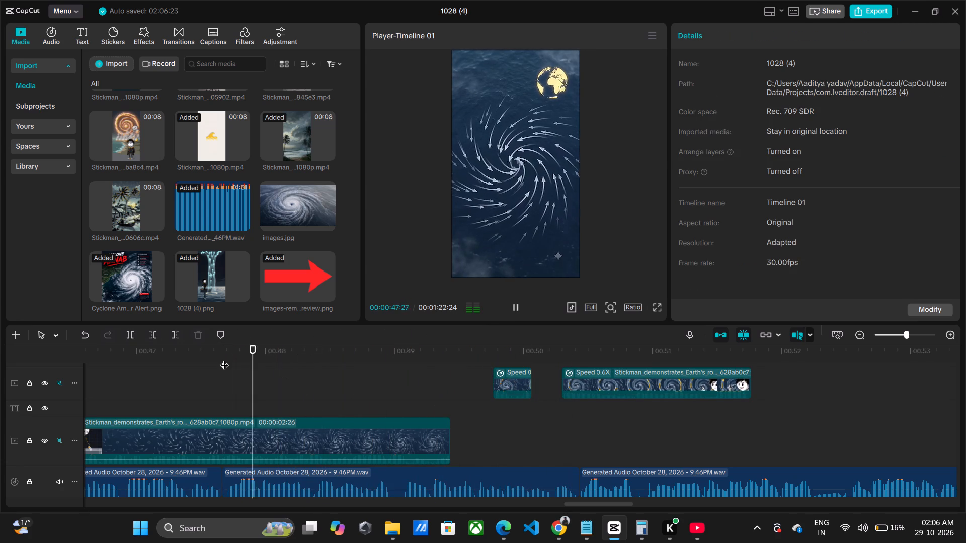
pyautogui.press('space')
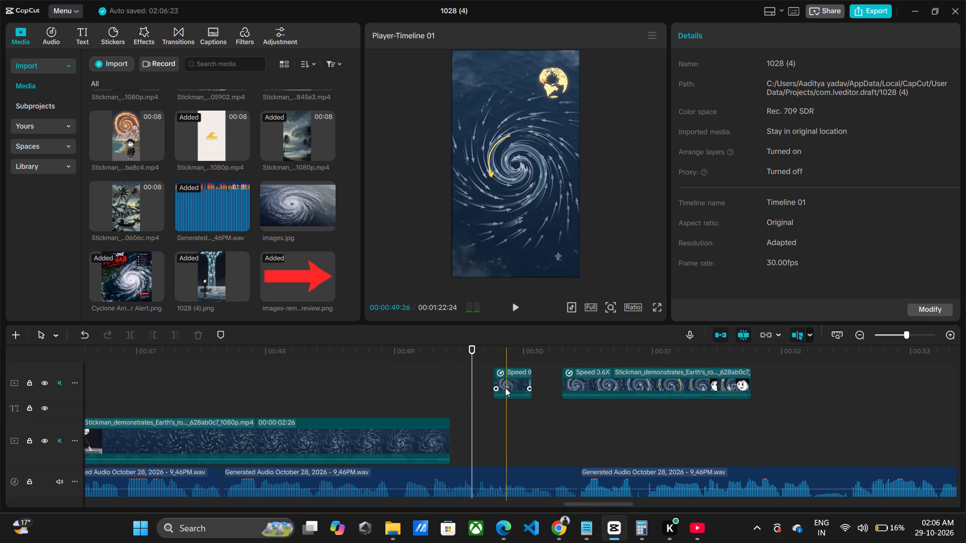
pyautogui.moveTo(505, 388); pyautogui.dragTo(451, 388)
pyautogui.moveTo(594, 385); pyautogui.dragTo(506, 395)
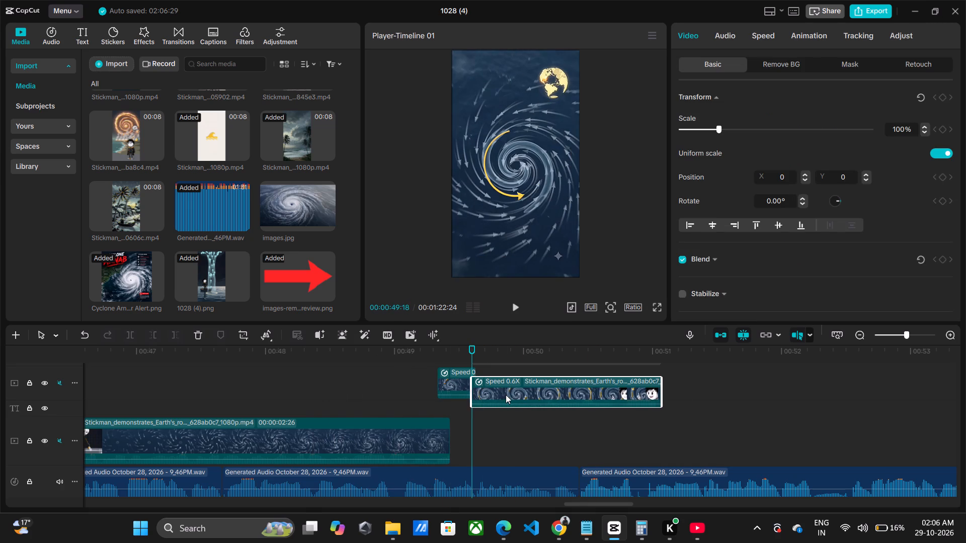
pyautogui.moveTo(506, 395); pyautogui.dragTo(511, 396)
# Replay the section and place both 0.6X overlay clips end to end, starting at about 00:00:49:02 and ending at 00:00:50:25.
pyautogui.click(347, 372)
pyautogui.press('space')
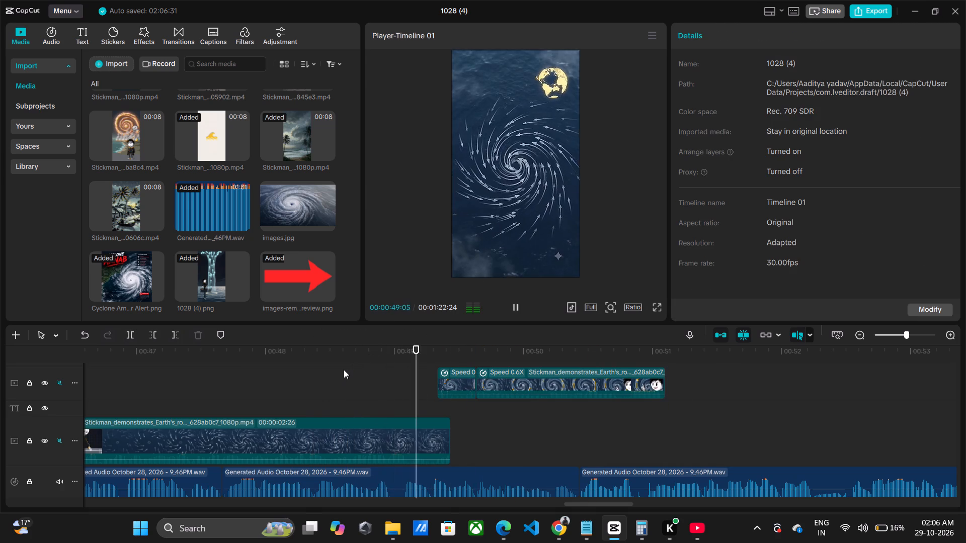
pyautogui.press('space')
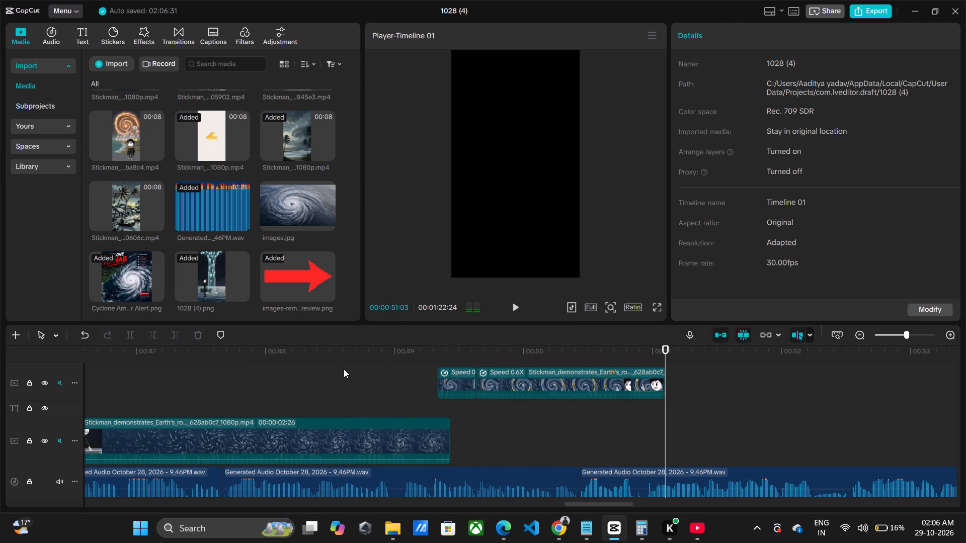
pyautogui.moveTo(454, 372); pyautogui.dragTo(412, 381)
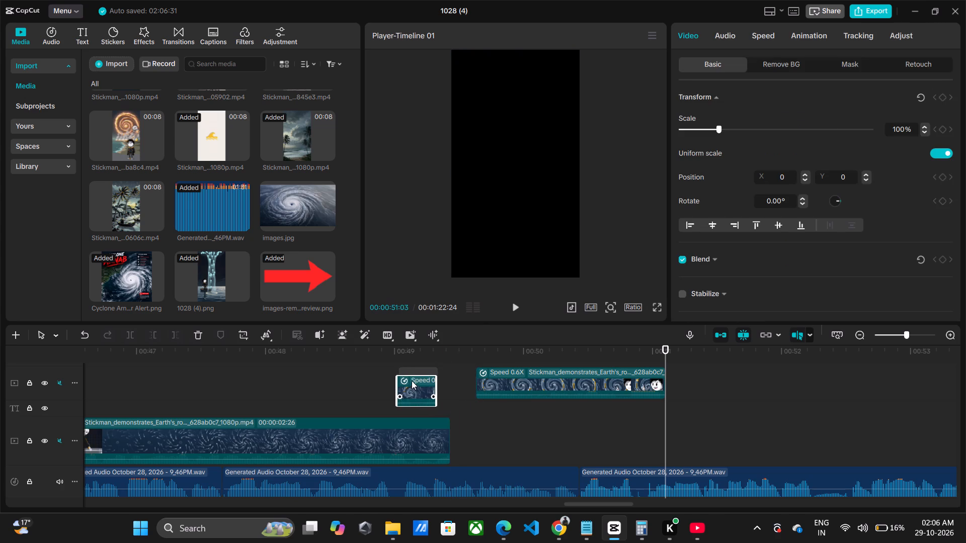
pyautogui.moveTo(412, 381); pyautogui.dragTo(419, 382)
pyautogui.moveTo(501, 384); pyautogui.dragTo(461, 390)
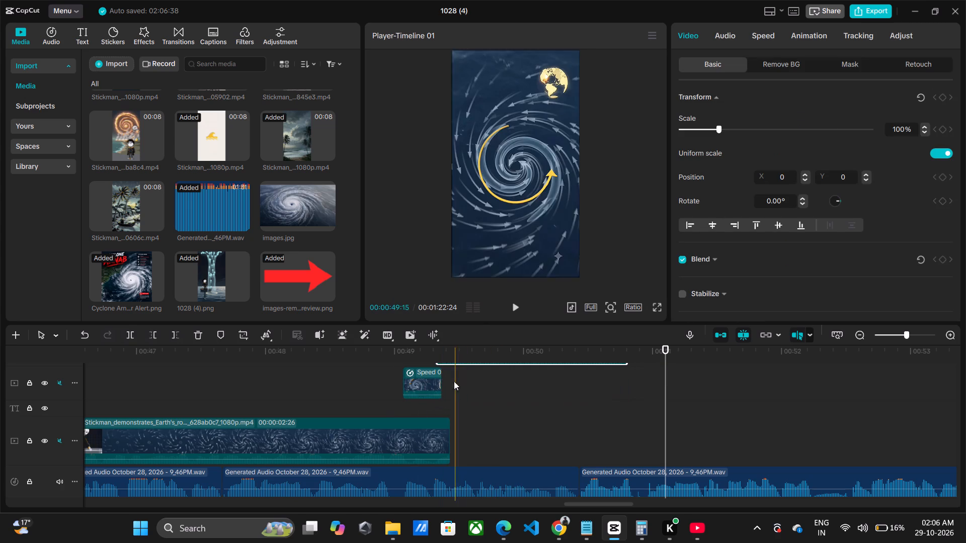
pyautogui.click(390, 363)
pyautogui.press('space')
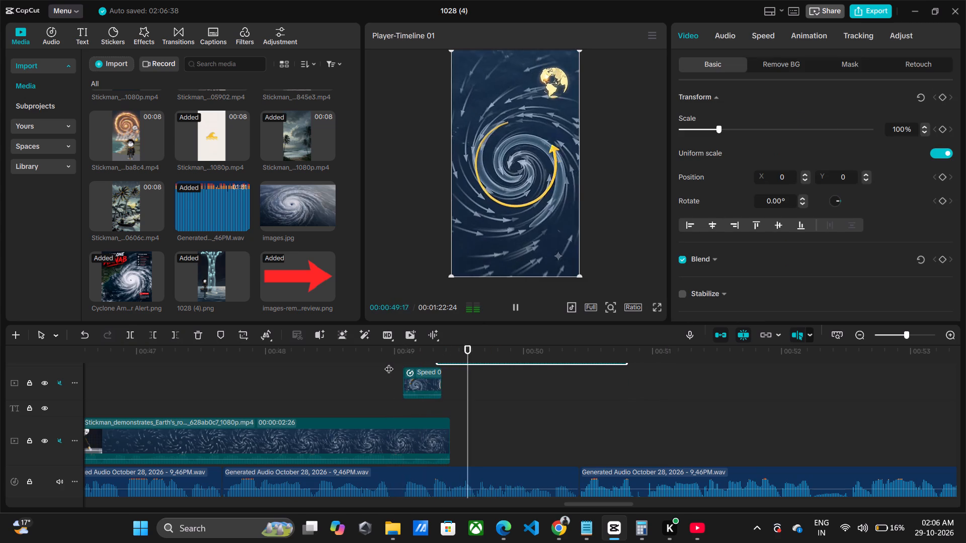
pyautogui.press('space')
pyautogui.scroll(1, 488, 416)
pyautogui.moveTo(474, 364); pyautogui.dragTo(479, 392)
# Replay the repositioned 0.6X overlay clips and the stickman's entrance repeatedly to check their timing against the voiceover.
pyautogui.click(290, 378)
pyautogui.press('space')
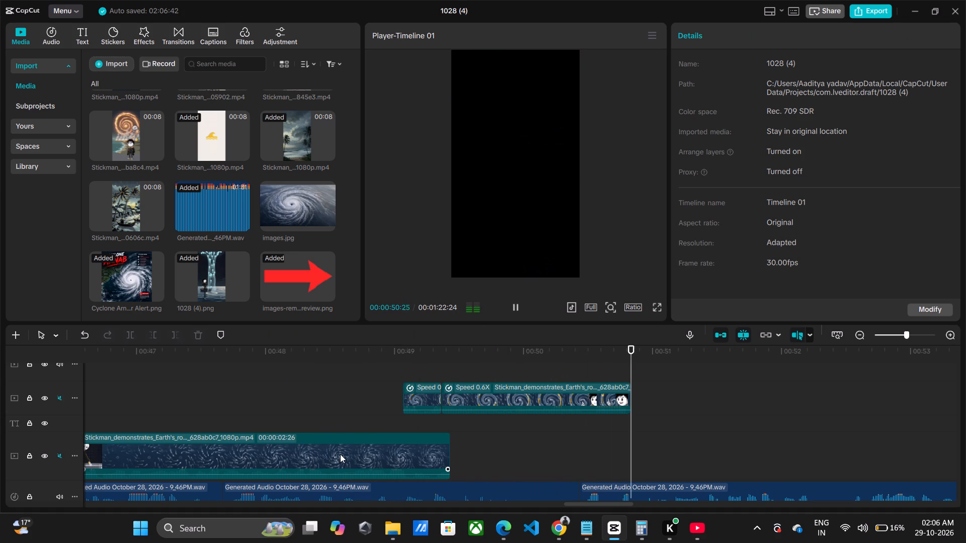
pyautogui.press('space')
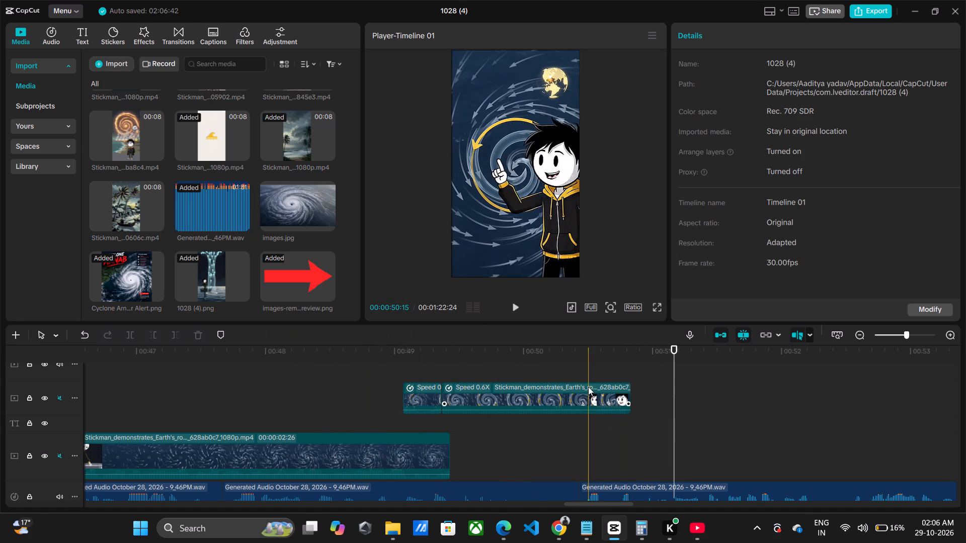
pyautogui.click(580, 389)
pyautogui.press('space')
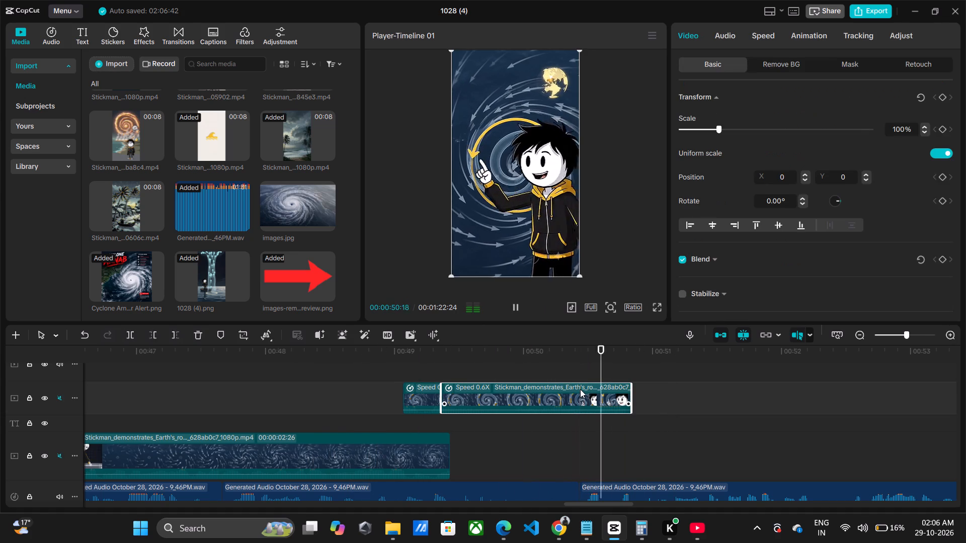
pyautogui.press('space')
pyautogui.click(580, 389)
pyautogui.click(572, 380)
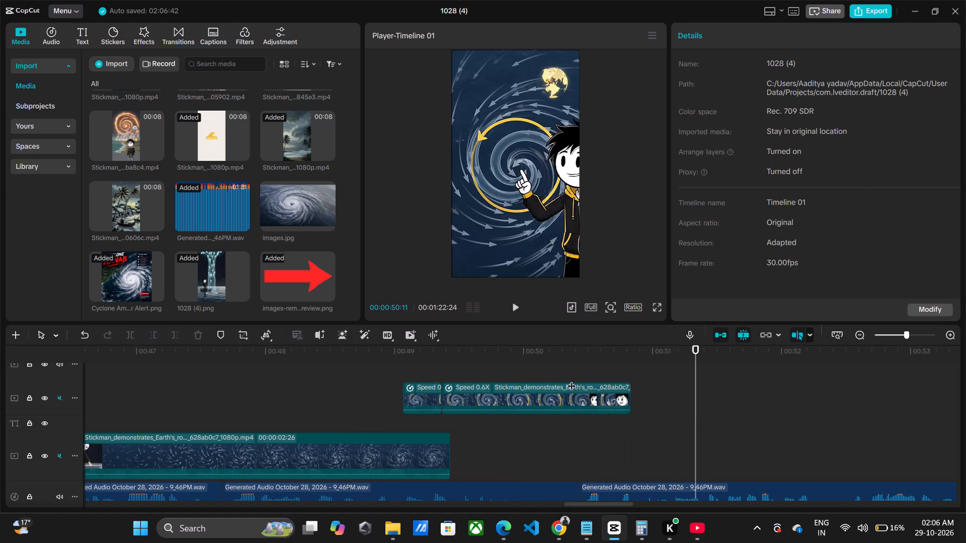
pyautogui.press('space')
pyautogui.press('space')
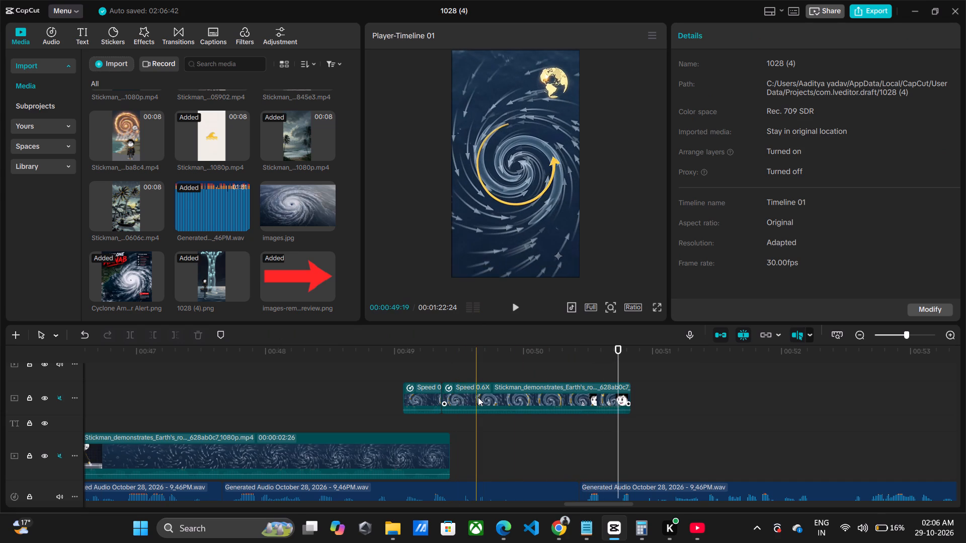
# Move the 0.6X overlay clips earlier, the shorter to about 00:00:48:26 and the longer to about 00:00:49:10.
pyautogui.moveTo(429, 400); pyautogui.dragTo(404, 407)
pyautogui.moveTo(474, 402); pyautogui.dragTo(455, 402)
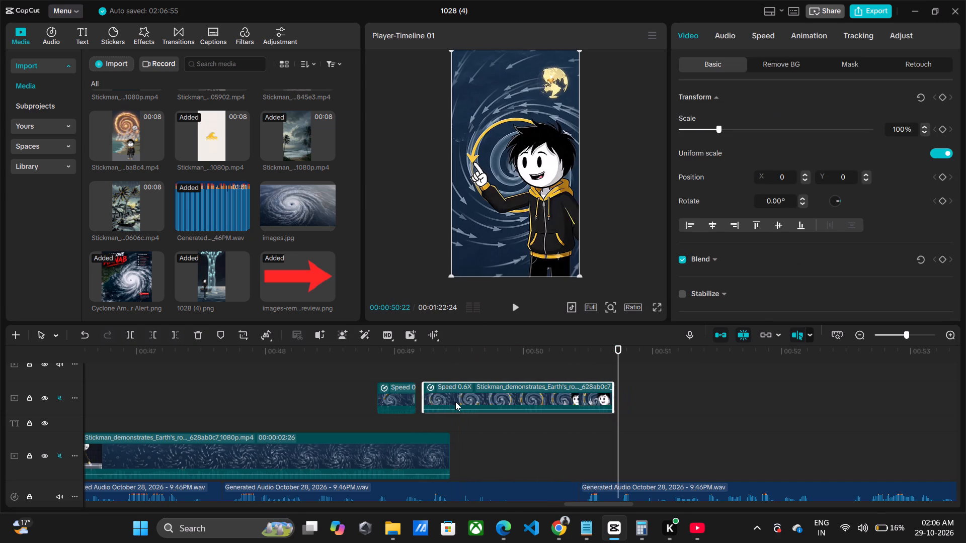
pyautogui.moveTo(455, 402); pyautogui.dragTo(468, 402)
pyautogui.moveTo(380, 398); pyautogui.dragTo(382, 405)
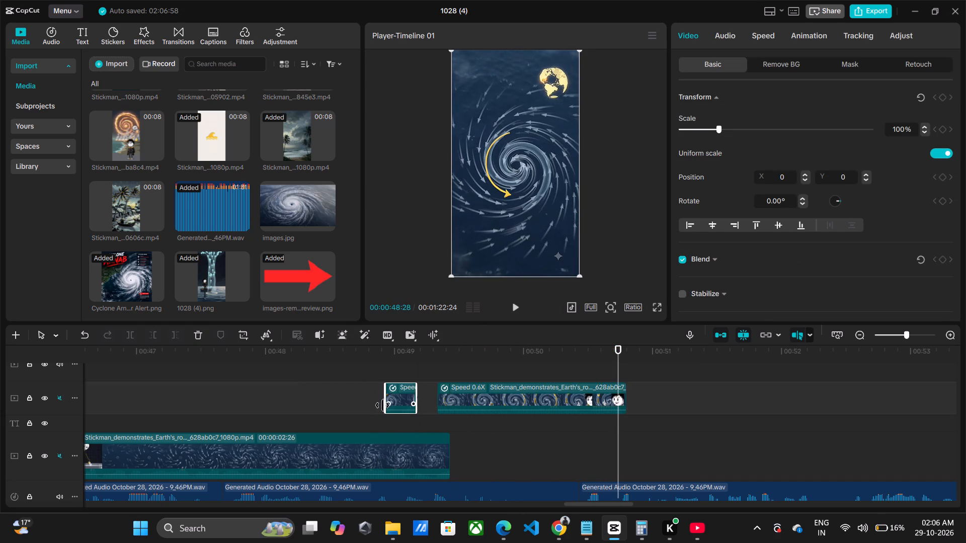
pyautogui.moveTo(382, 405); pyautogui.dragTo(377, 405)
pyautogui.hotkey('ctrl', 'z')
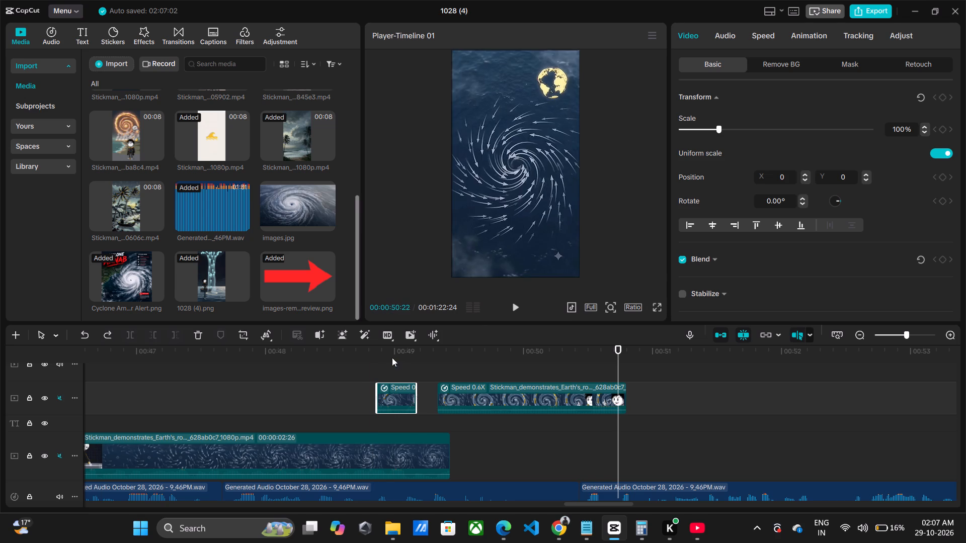
# Move the shorter 0.6X clip against the start of the longer one, beginning at about 00:00:49:01, and replay the section.
pyautogui.moveTo(390, 403); pyautogui.dragTo(401, 405)
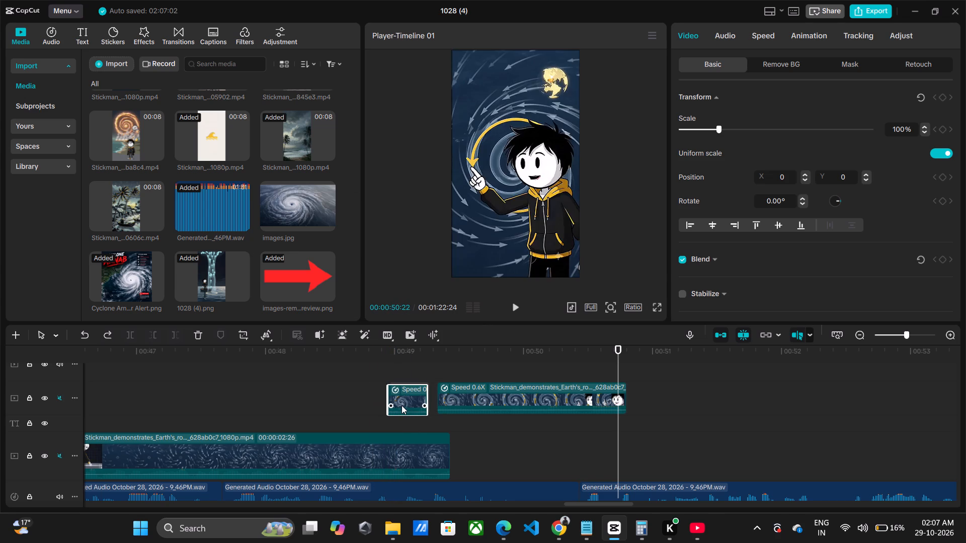
pyautogui.moveTo(401, 405); pyautogui.dragTo(411, 406)
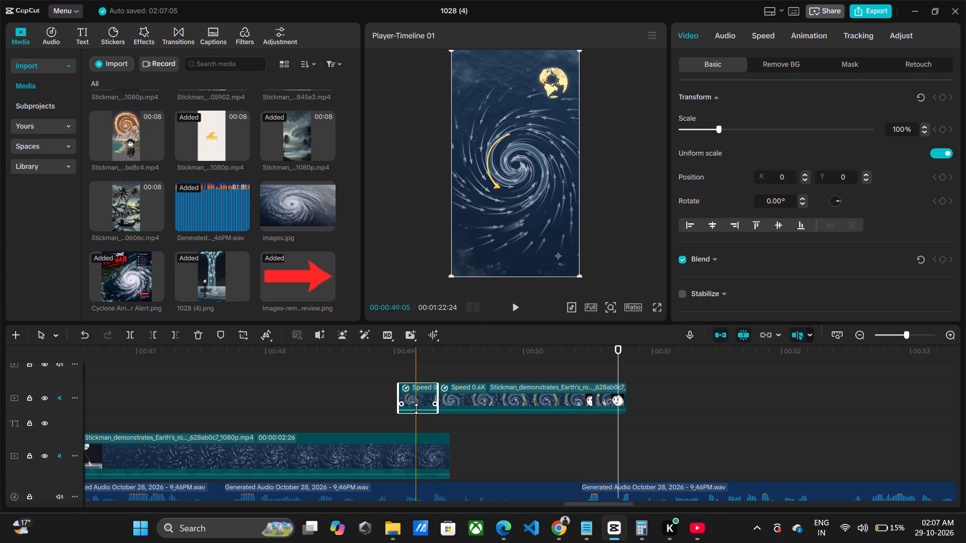
pyautogui.click(412, 348)
pyautogui.press('space')
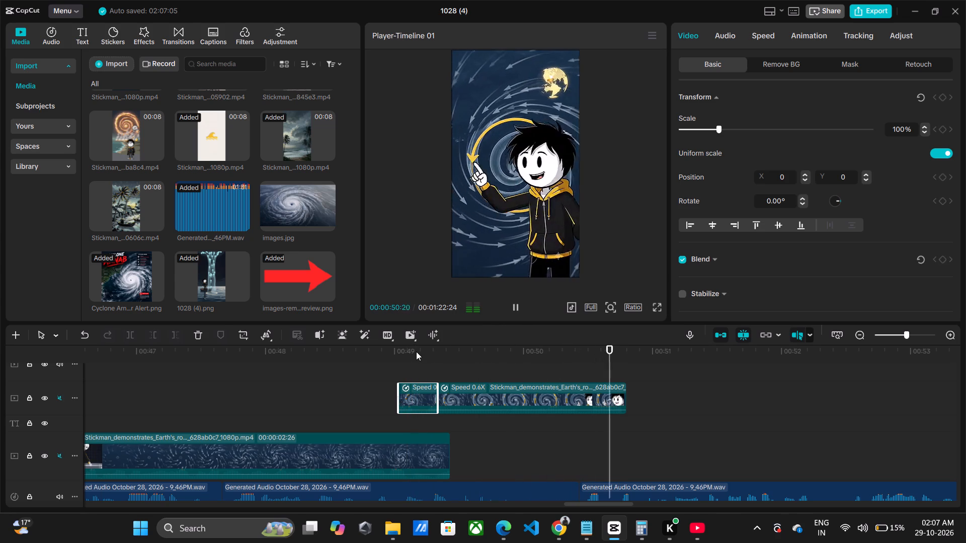
pyautogui.press('space')
pyautogui.click(625, 371)
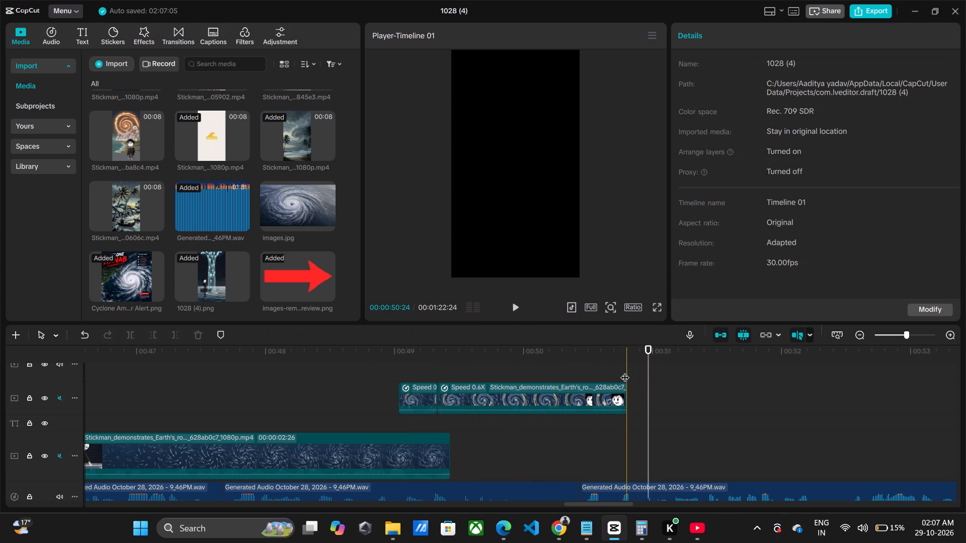
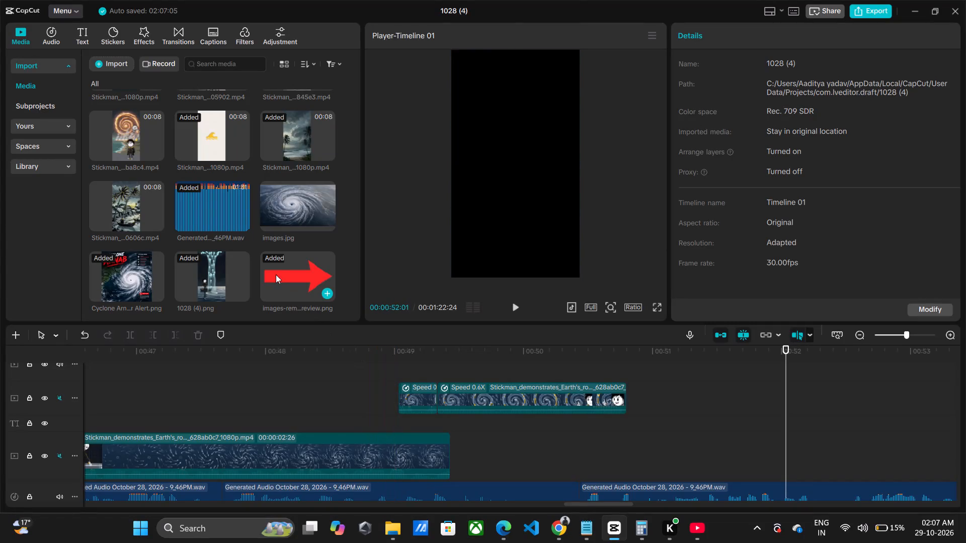
# Add the Stickman_observing_storm_formation clip to the overlay track directly after the longer 0.6X clip.
pyautogui.scroll(3, 267, 231)
pyautogui.moveTo(292, 165); pyautogui.dragTo(625, 405)
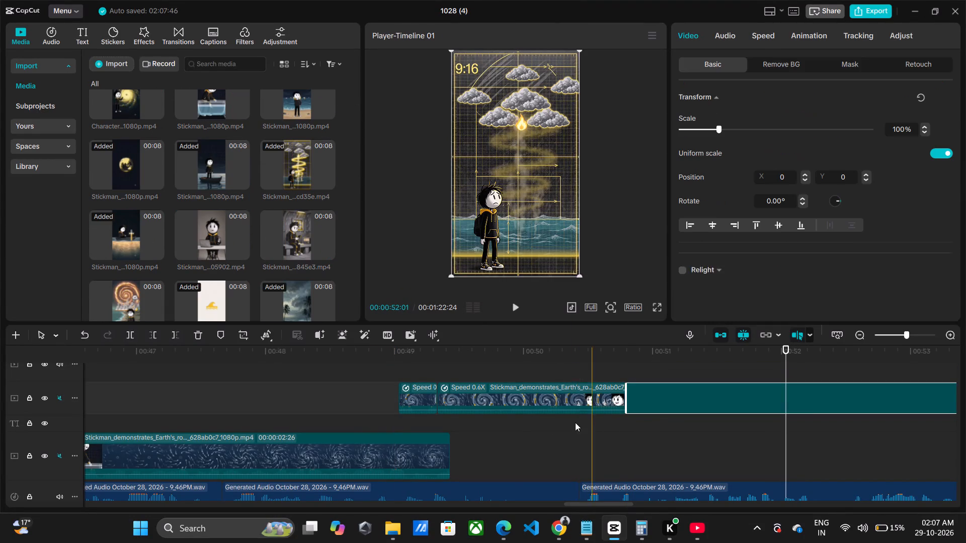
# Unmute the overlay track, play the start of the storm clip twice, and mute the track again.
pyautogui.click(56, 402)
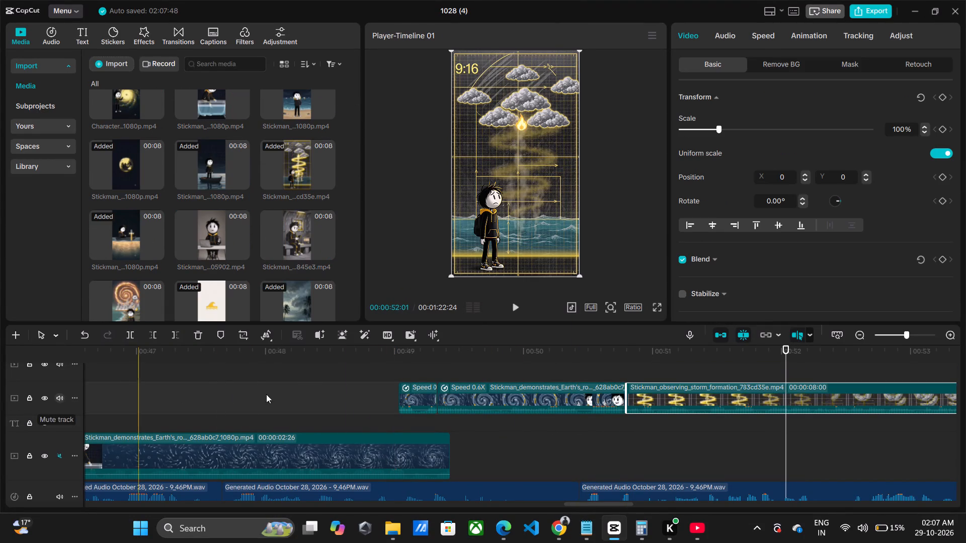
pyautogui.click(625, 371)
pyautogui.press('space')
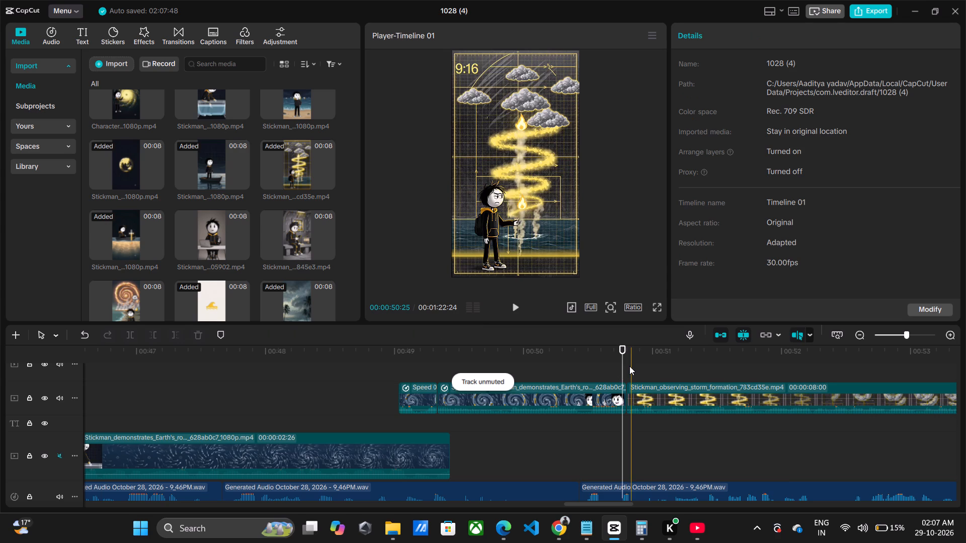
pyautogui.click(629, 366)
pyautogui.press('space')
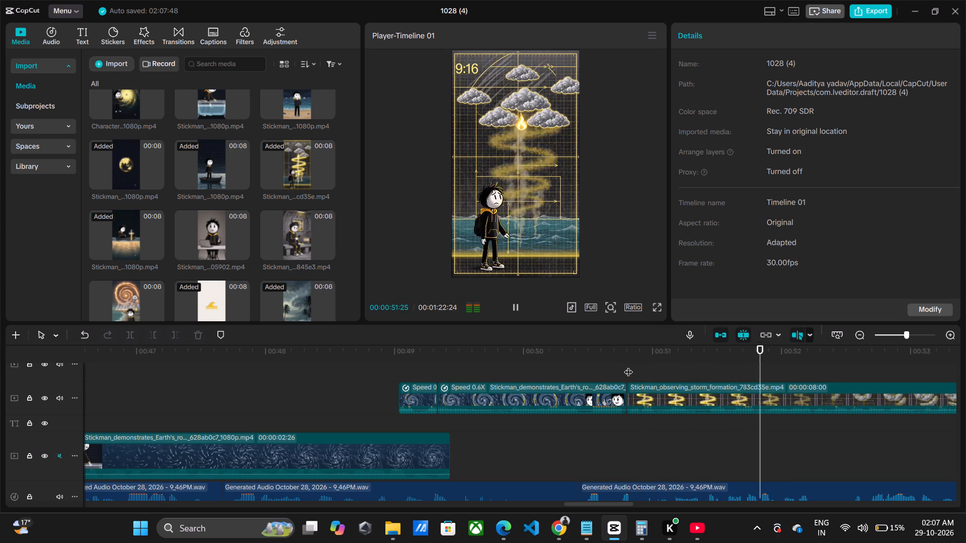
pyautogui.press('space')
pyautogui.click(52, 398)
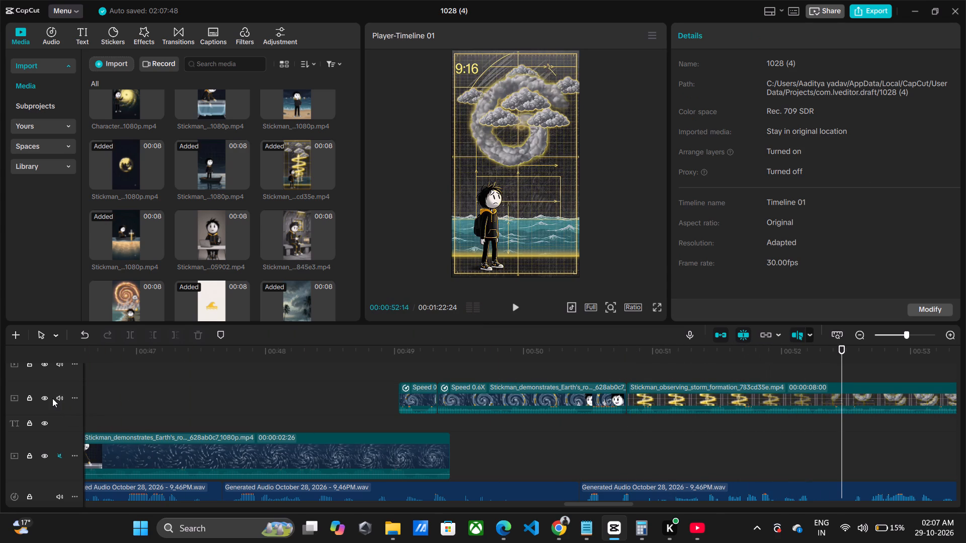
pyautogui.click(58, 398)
# Play from the end of the 0.6X clips through the storm clip to check its timing against the voiceover.
pyautogui.click(553, 369)
pyautogui.press('space')
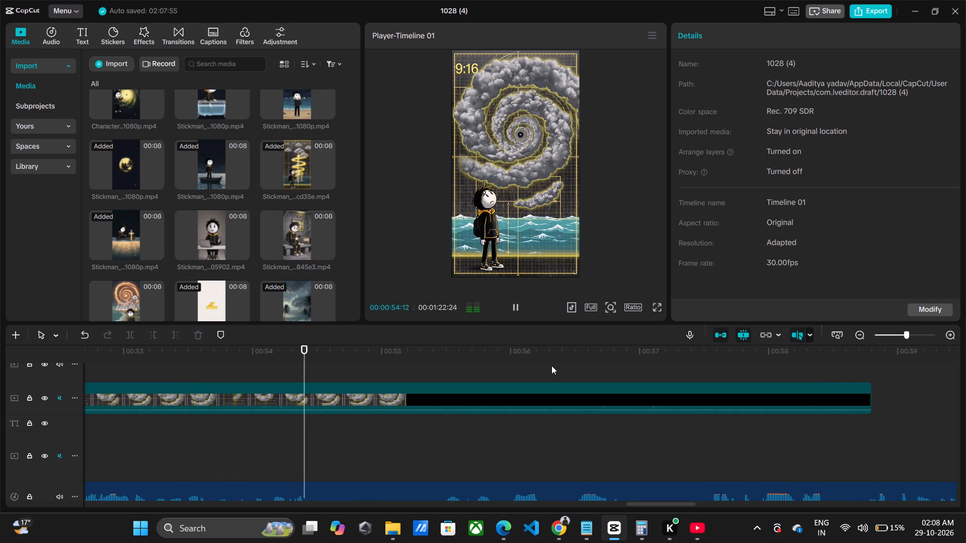
pyautogui.press('space')
pyautogui.press('space')
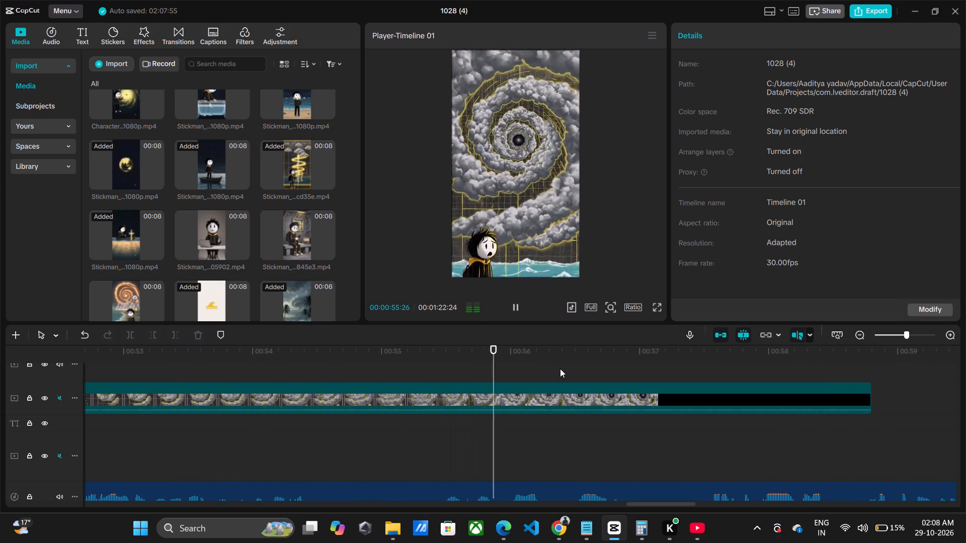
pyautogui.press('space')
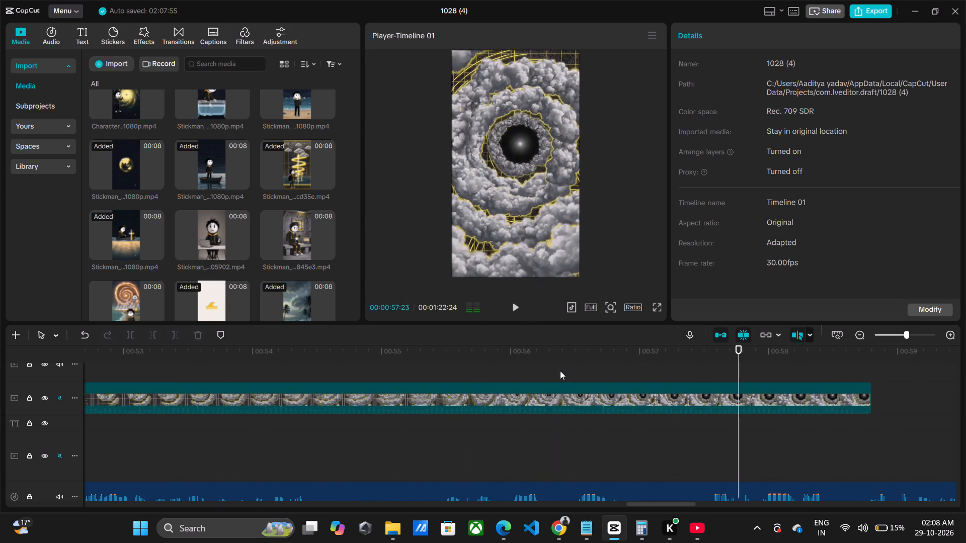
pyautogui.press('space')
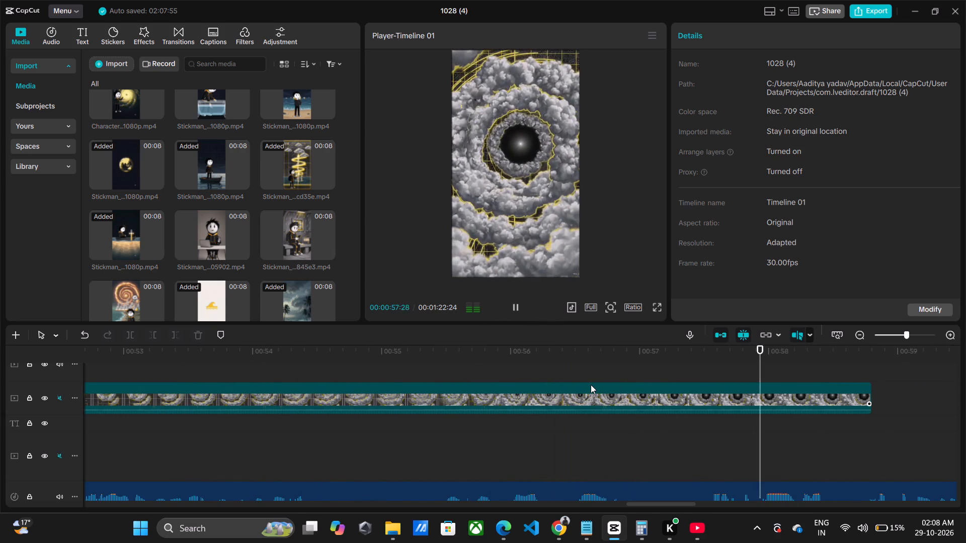
pyautogui.press('space')
# Replay the late part of the storm clip and split it at about 00:00:57:13.
pyautogui.click(563, 370)
pyautogui.press('space')
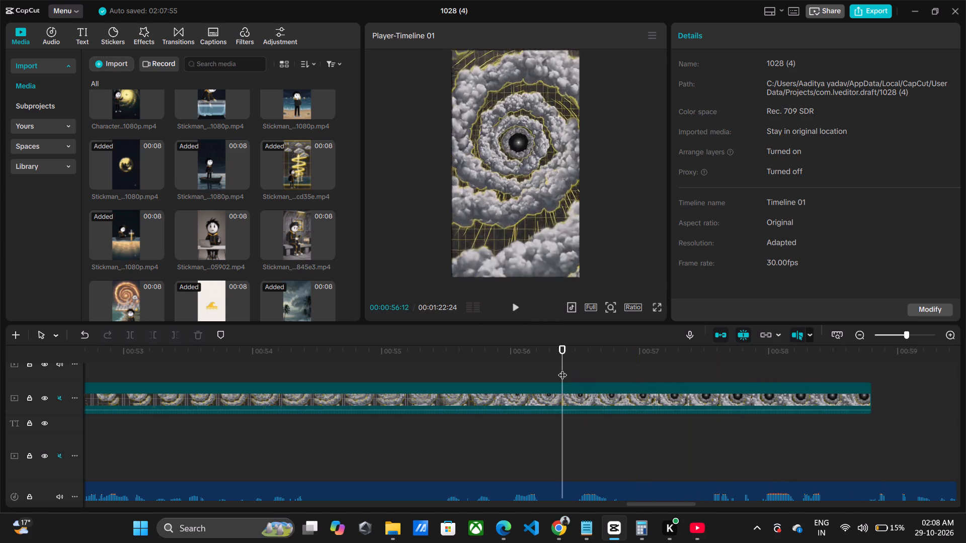
pyautogui.press('space')
pyautogui.click(699, 395)
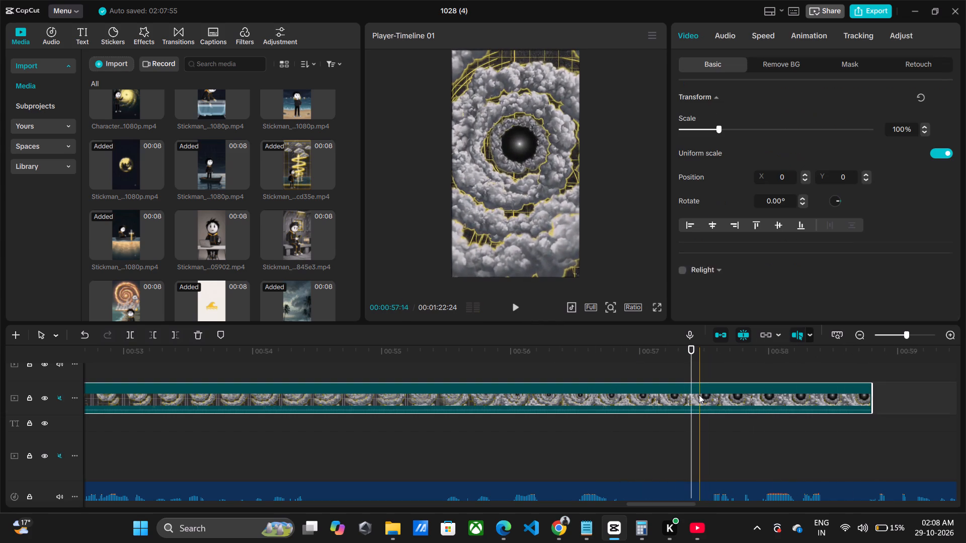
pyautogui.hotkey('ctrl', 'b')
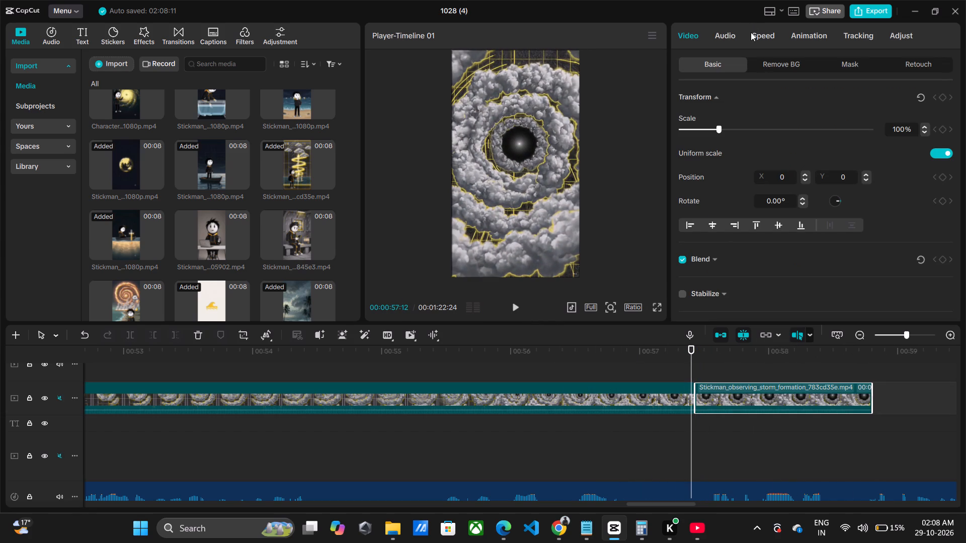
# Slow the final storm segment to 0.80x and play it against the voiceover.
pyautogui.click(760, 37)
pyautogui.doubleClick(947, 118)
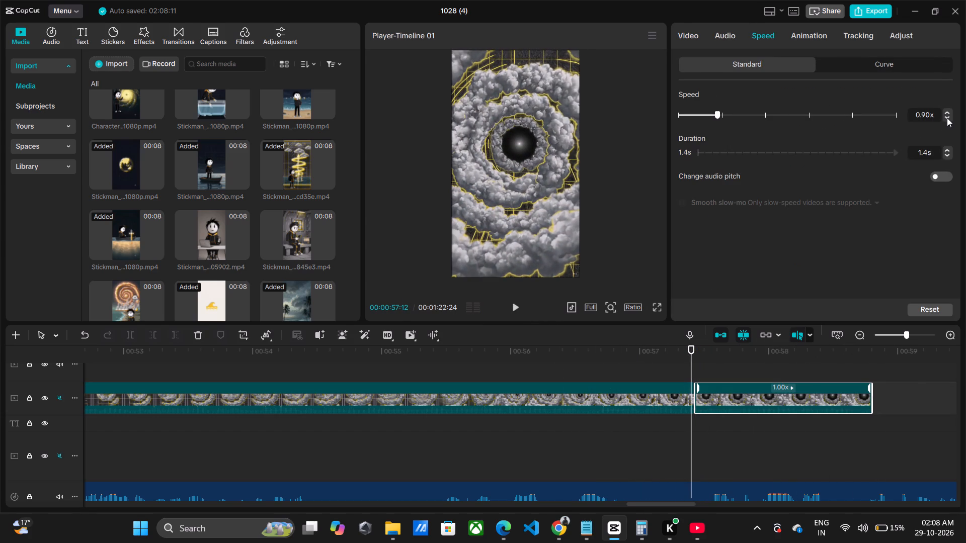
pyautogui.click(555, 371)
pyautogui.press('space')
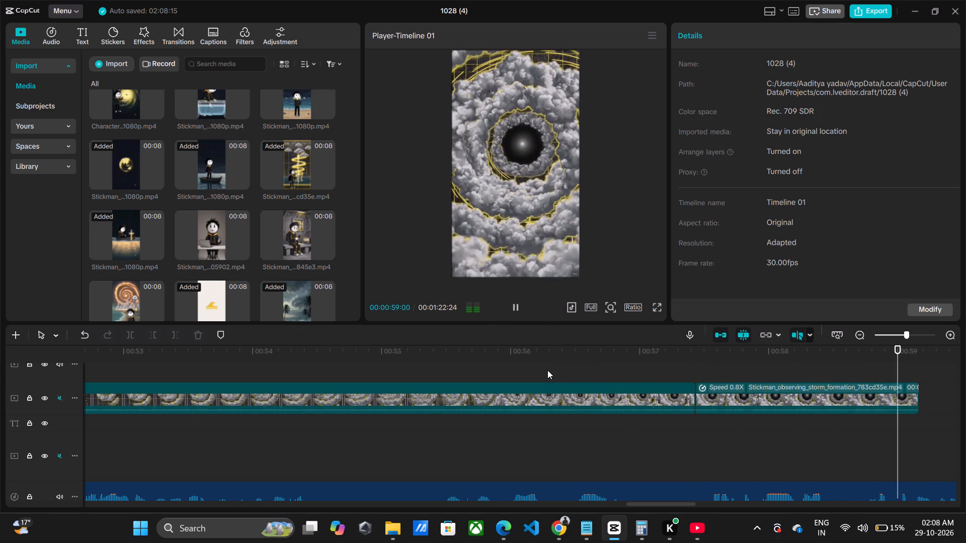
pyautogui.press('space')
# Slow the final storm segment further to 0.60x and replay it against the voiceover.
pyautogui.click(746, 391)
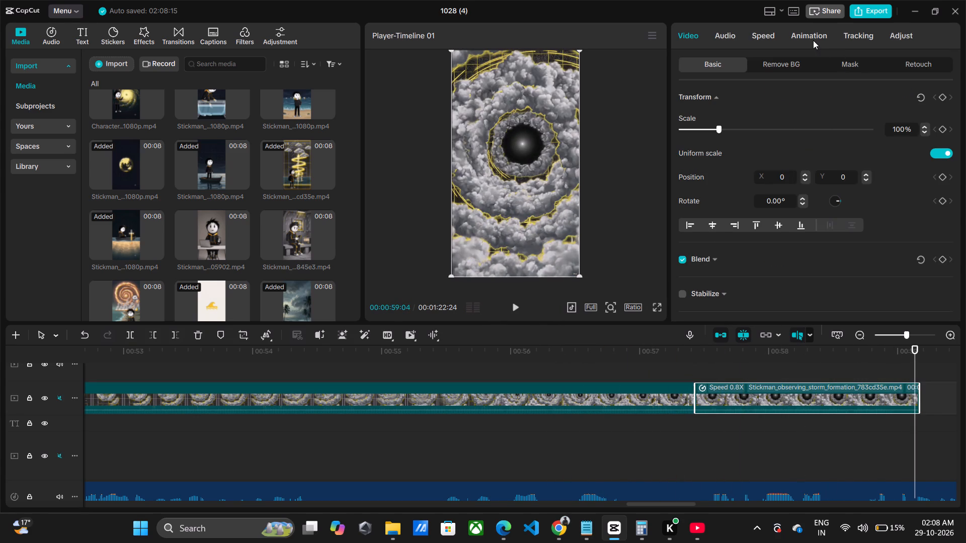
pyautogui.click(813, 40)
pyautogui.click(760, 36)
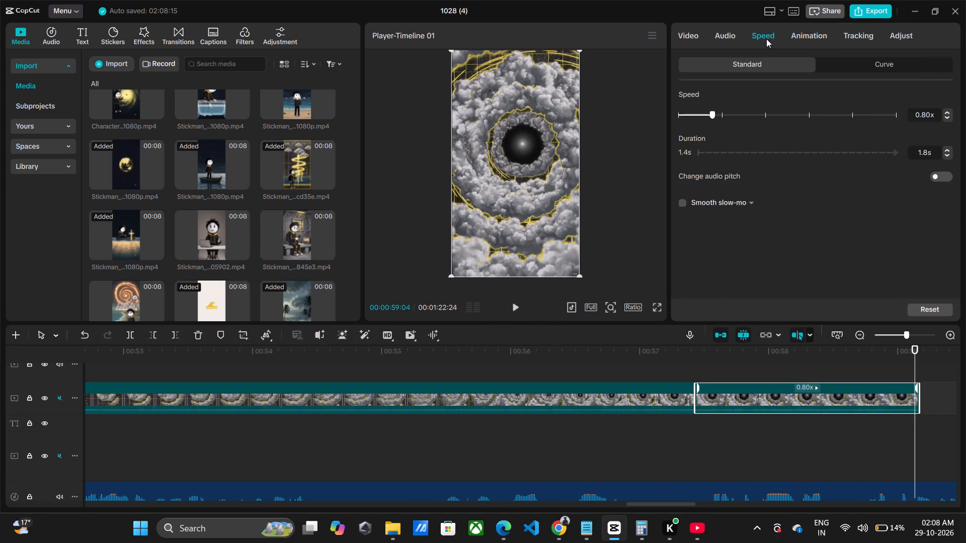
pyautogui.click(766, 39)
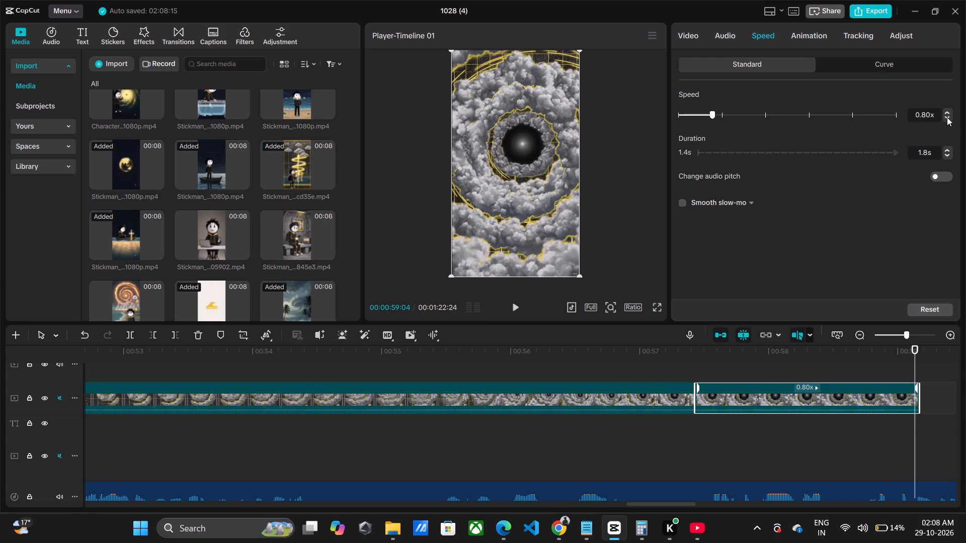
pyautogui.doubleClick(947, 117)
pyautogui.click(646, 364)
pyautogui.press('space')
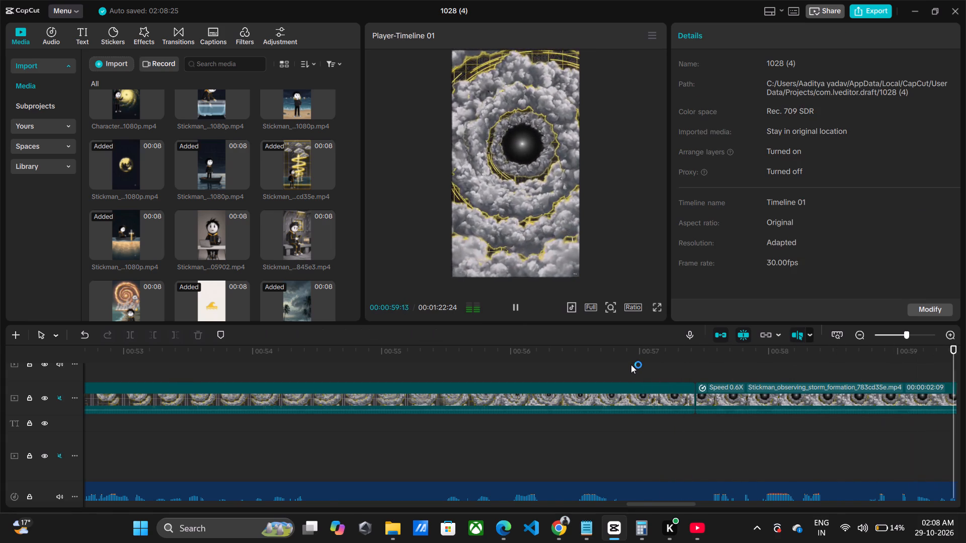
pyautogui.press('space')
# Go back to before the split in the storm clip and replay into the slowed final segment.
pyautogui.click(115, 401)
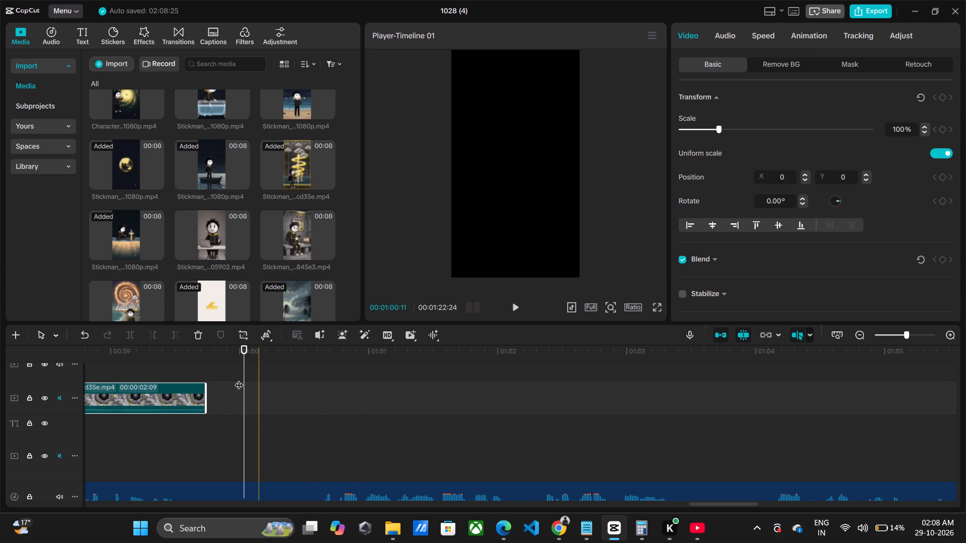
pyautogui.moveTo(151, 357); pyautogui.dragTo(260, 387)
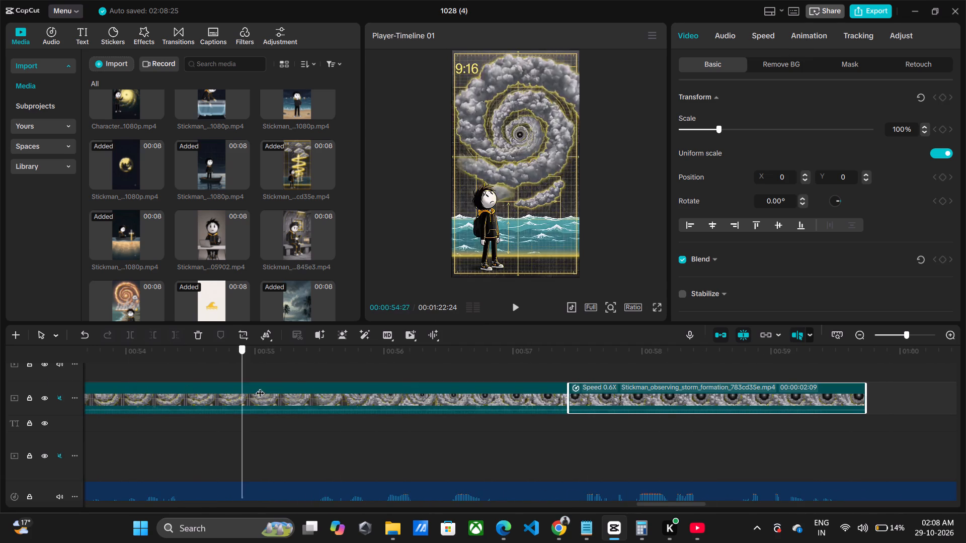
pyautogui.moveTo(260, 387); pyautogui.dragTo(397, 385)
pyautogui.press('space')
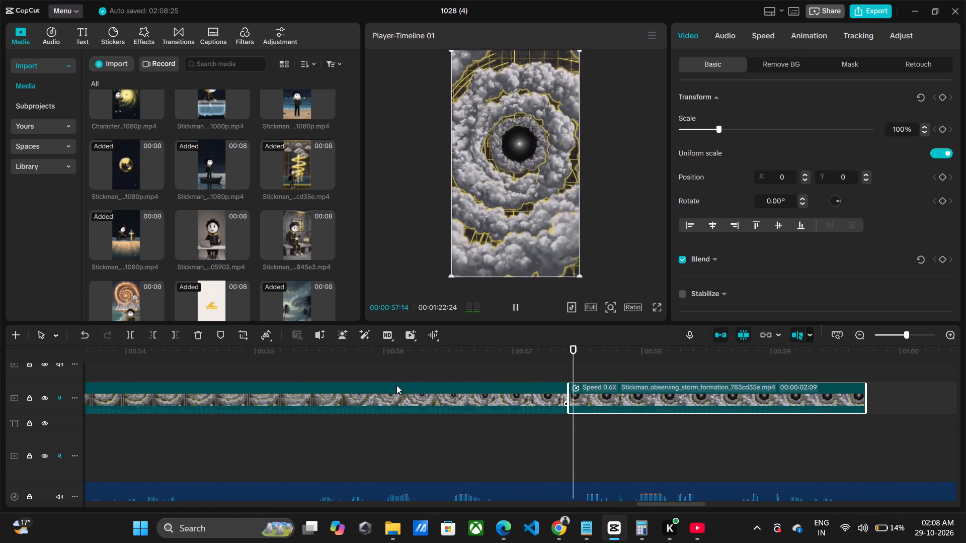
pyautogui.press('space')
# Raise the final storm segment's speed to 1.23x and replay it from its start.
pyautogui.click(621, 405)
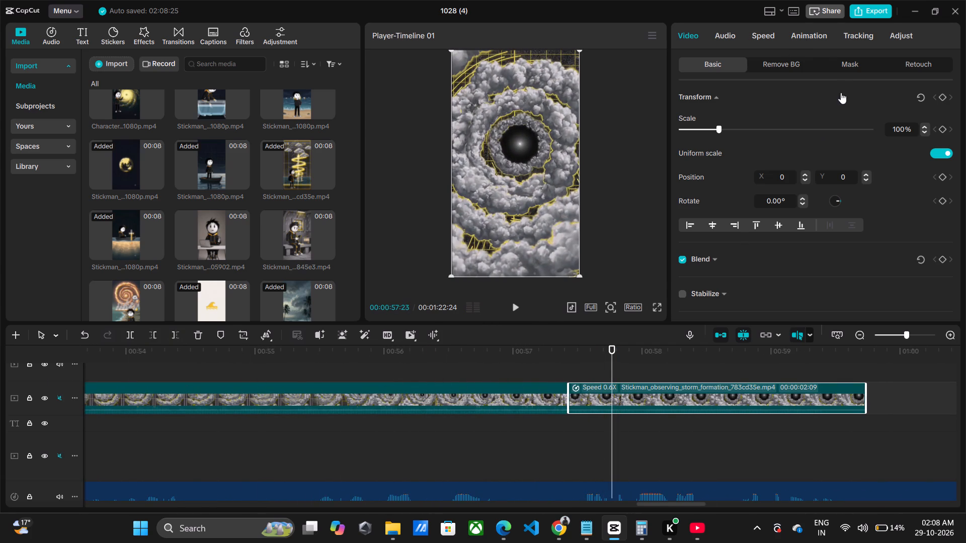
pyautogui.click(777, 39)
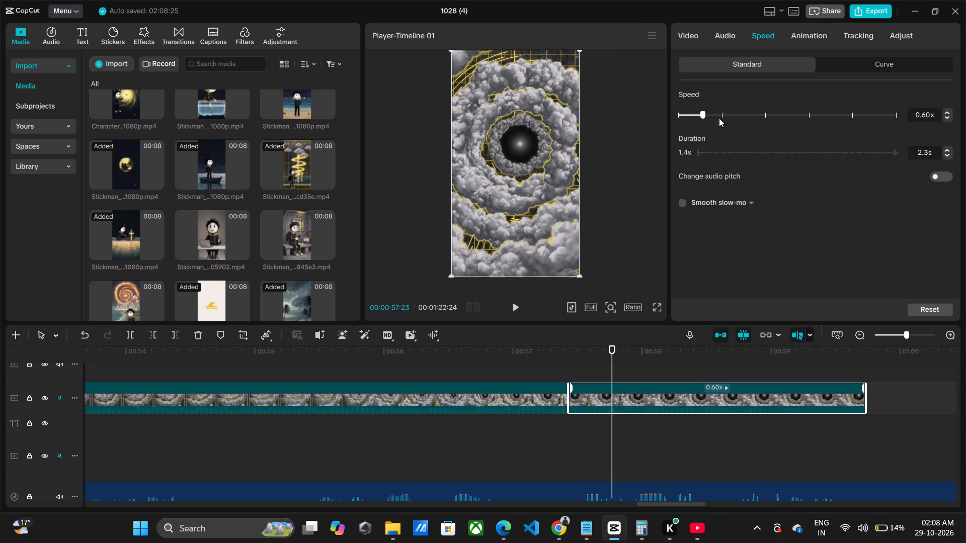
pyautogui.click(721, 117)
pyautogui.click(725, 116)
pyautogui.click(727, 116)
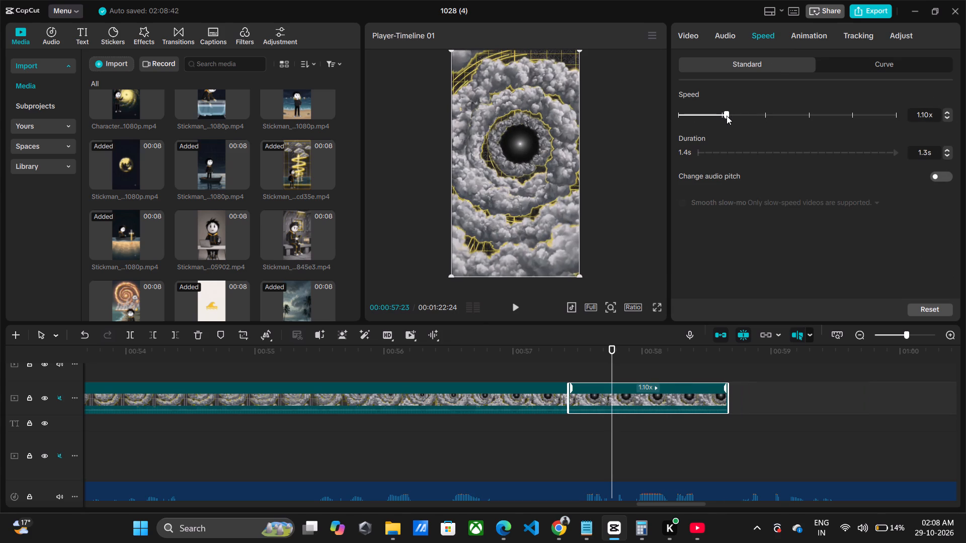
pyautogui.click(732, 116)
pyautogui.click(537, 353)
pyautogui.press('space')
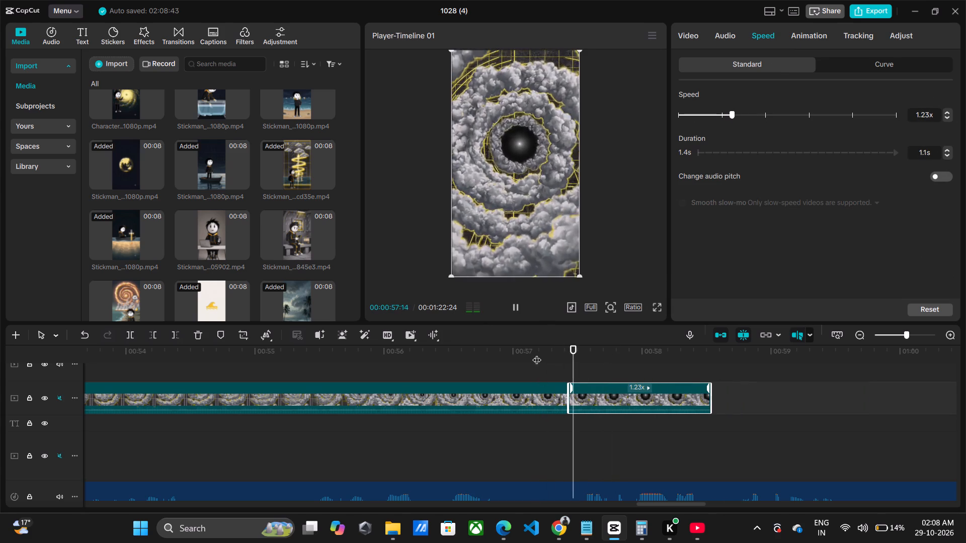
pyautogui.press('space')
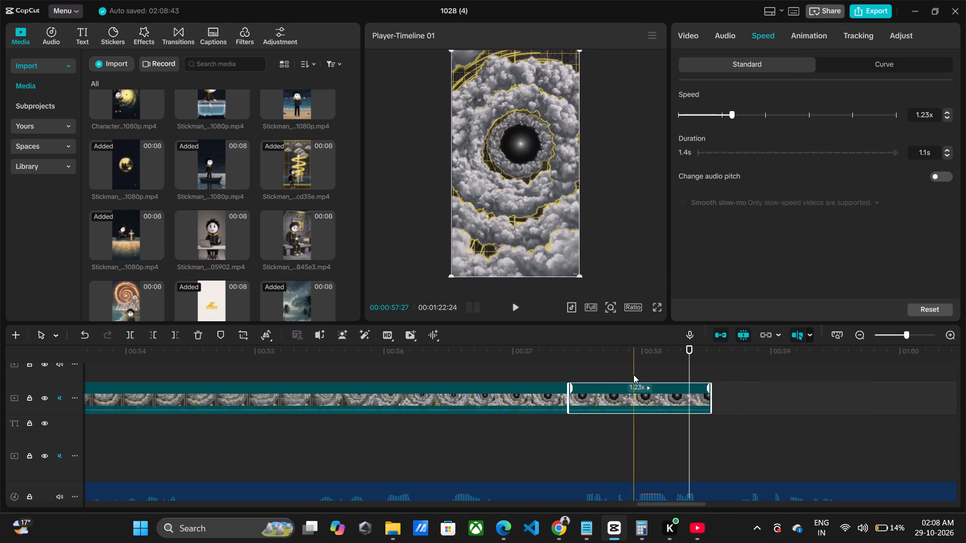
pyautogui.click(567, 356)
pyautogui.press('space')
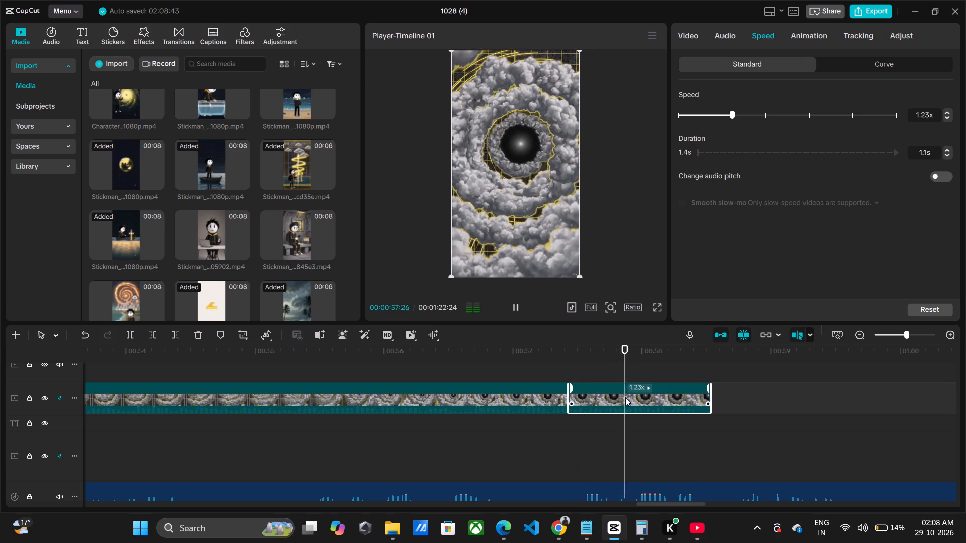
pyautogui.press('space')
# Set the final storm segment's speed to 1.61x and replay it against the voiceover.
pyautogui.click(617, 390)
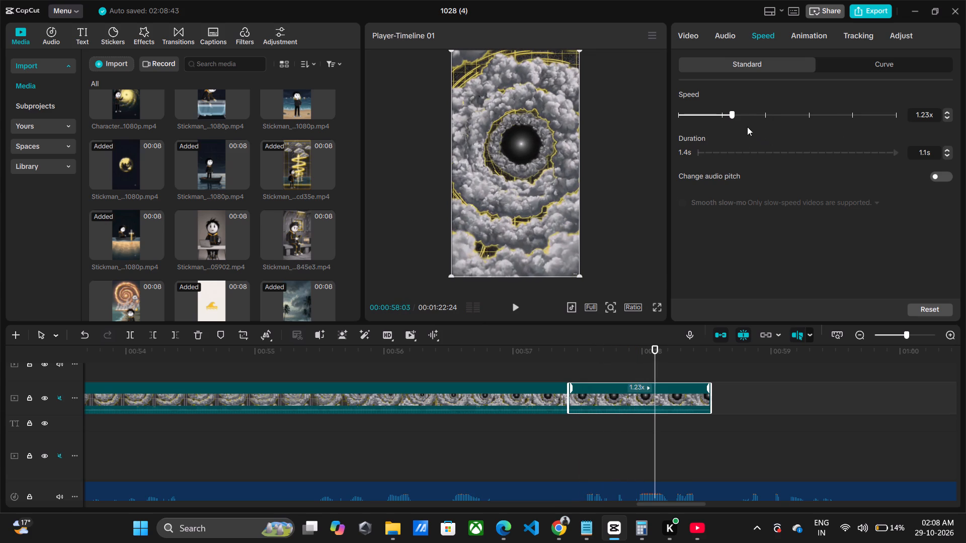
pyautogui.click(749, 118)
pyautogui.click(561, 354)
pyautogui.press('space')
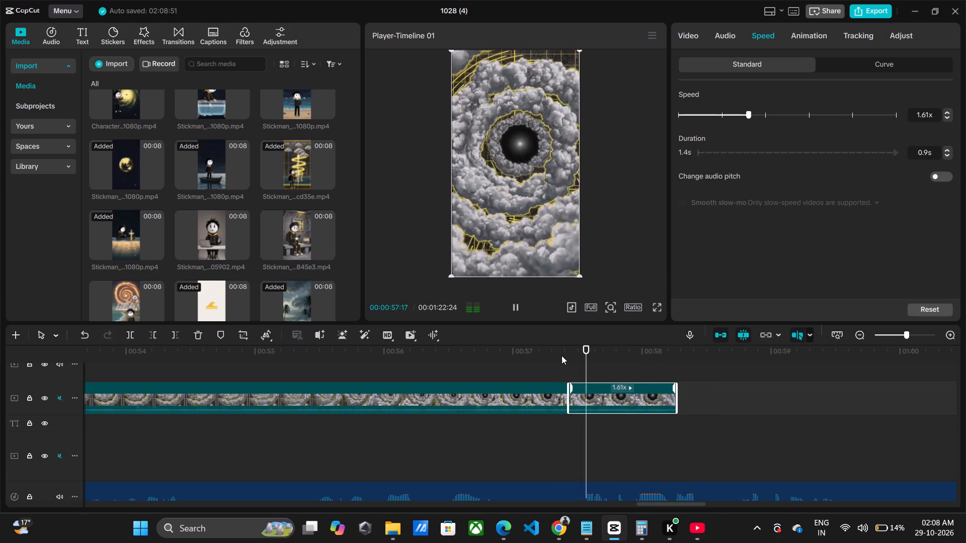
pyautogui.press('space')
pyautogui.click(560, 367)
pyautogui.press('space')
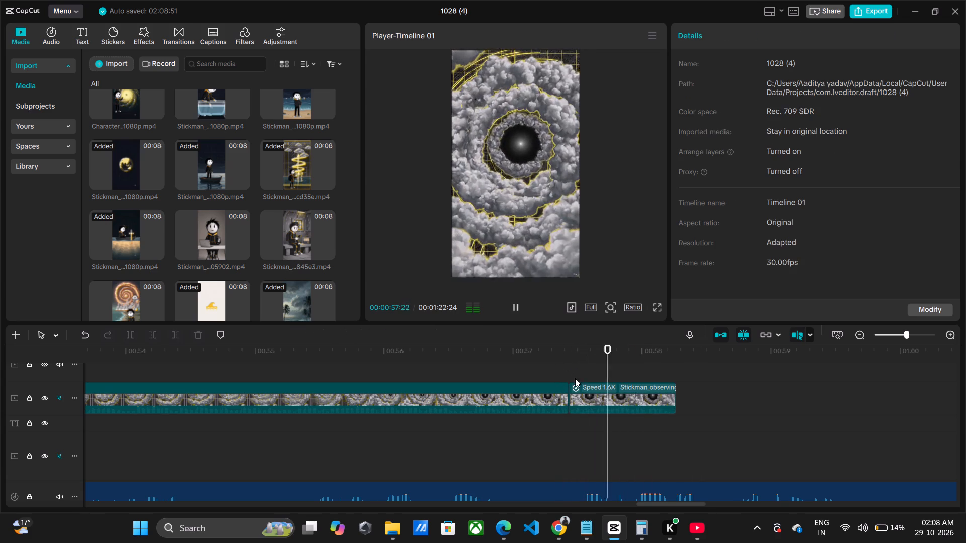
pyautogui.press('space')
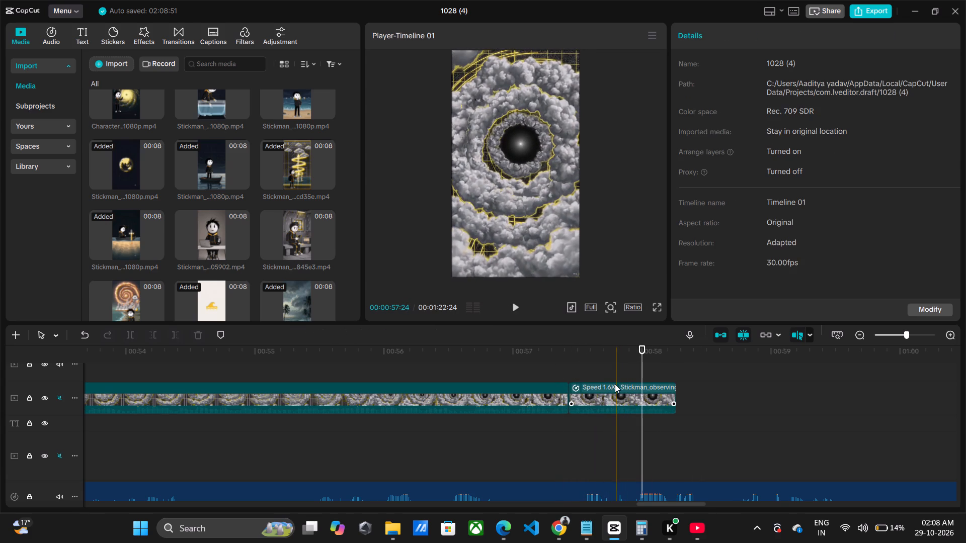
# Split the 1.6X storm segment at about 00:00:57:24.
pyautogui.click(620, 394)
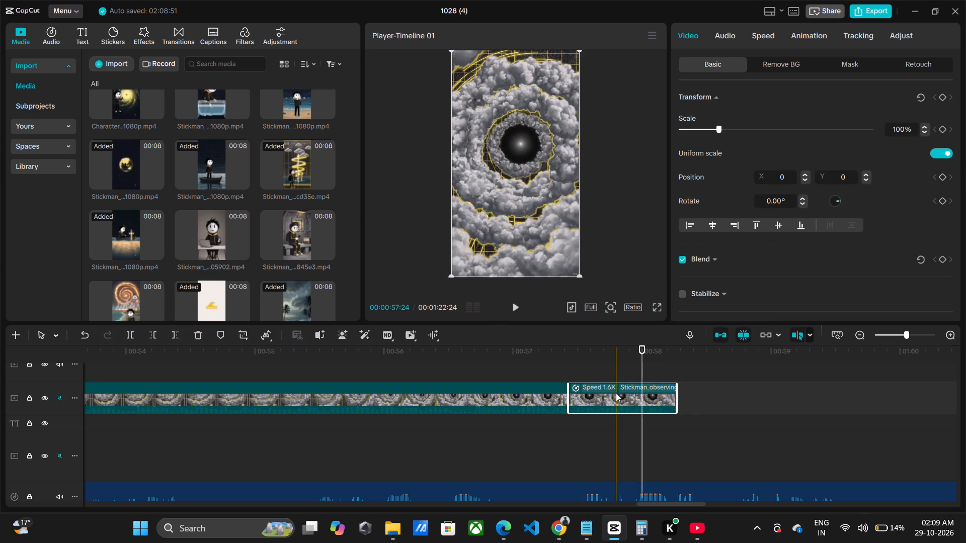
pyautogui.hotkey('ctrl', 'b')
# Duplicate the second 1.6X storm piece, place the copy directly after it on the same track, and replay the section.
pyautogui.hotkey('ctrl', 'c')
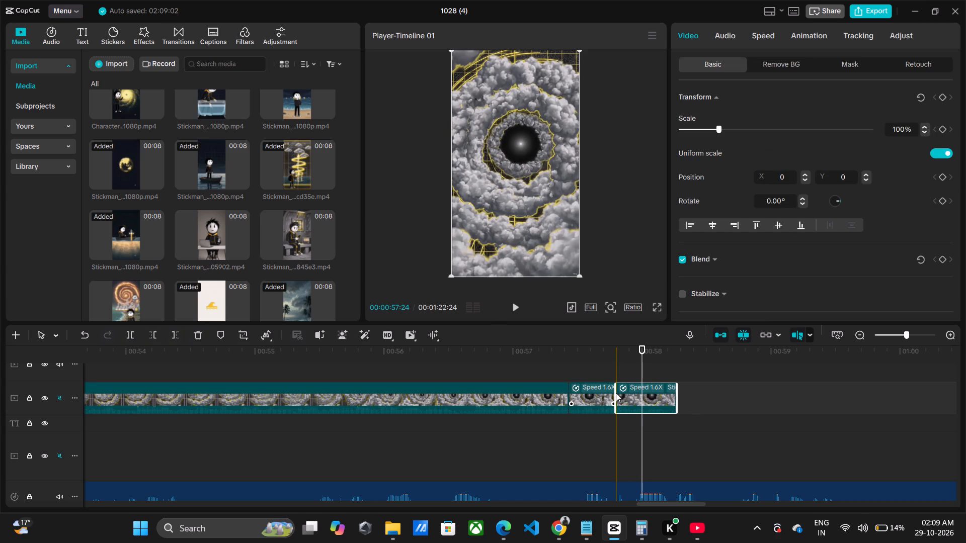
pyautogui.hotkey('ctrl', 'v')
pyautogui.moveTo(636, 371); pyautogui.dragTo(693, 398)
pyautogui.click(615, 369)
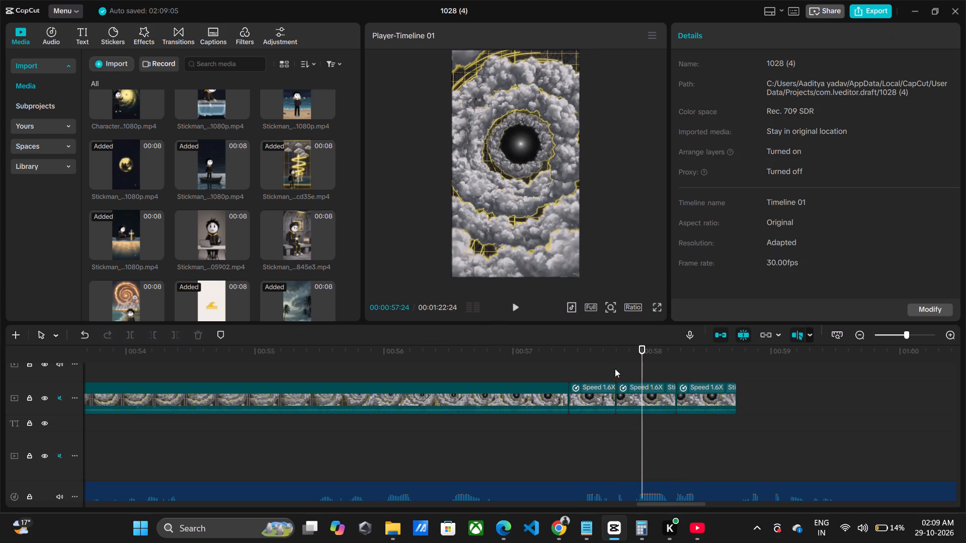
pyautogui.press('space')
pyautogui.press('space')
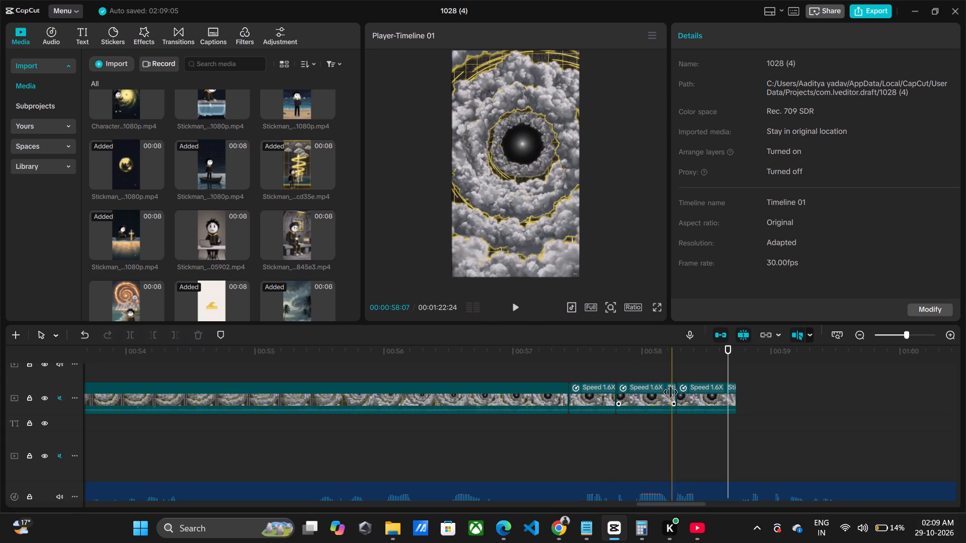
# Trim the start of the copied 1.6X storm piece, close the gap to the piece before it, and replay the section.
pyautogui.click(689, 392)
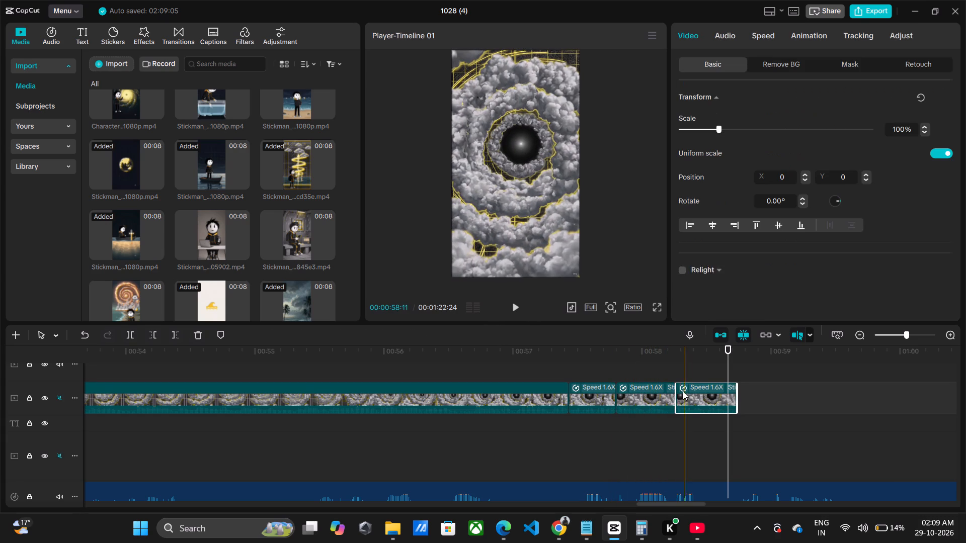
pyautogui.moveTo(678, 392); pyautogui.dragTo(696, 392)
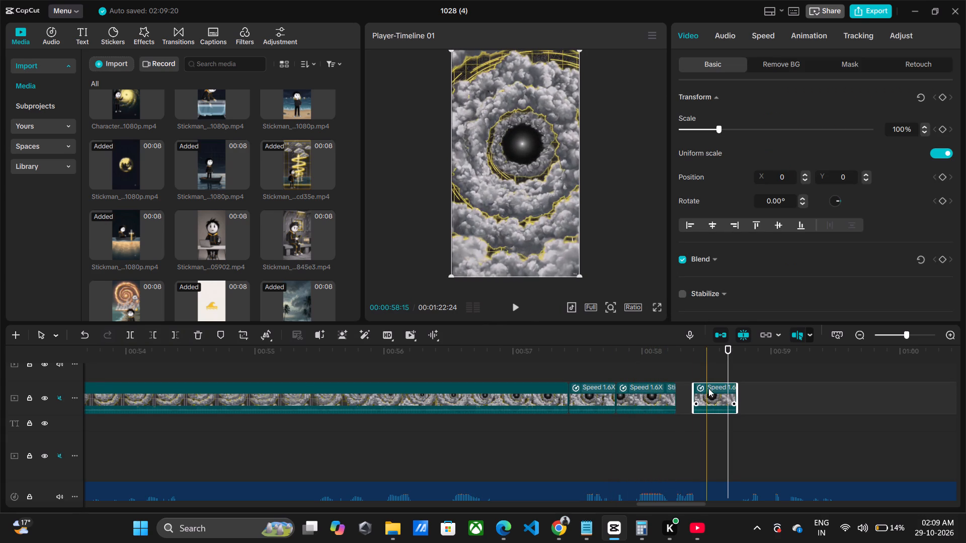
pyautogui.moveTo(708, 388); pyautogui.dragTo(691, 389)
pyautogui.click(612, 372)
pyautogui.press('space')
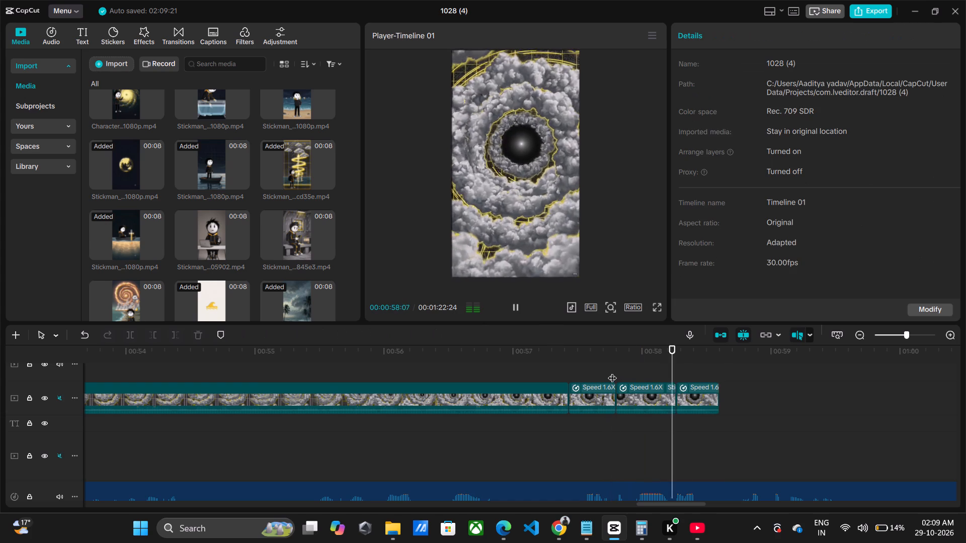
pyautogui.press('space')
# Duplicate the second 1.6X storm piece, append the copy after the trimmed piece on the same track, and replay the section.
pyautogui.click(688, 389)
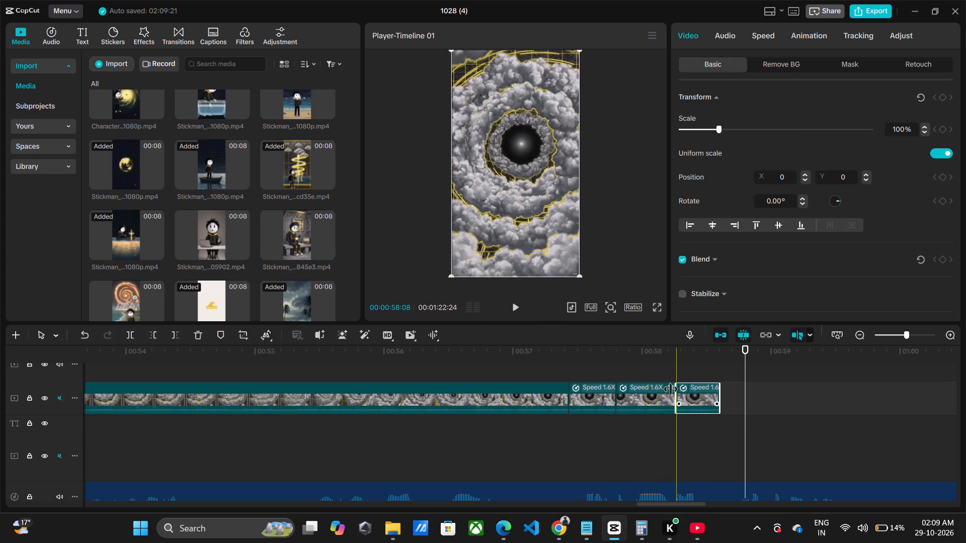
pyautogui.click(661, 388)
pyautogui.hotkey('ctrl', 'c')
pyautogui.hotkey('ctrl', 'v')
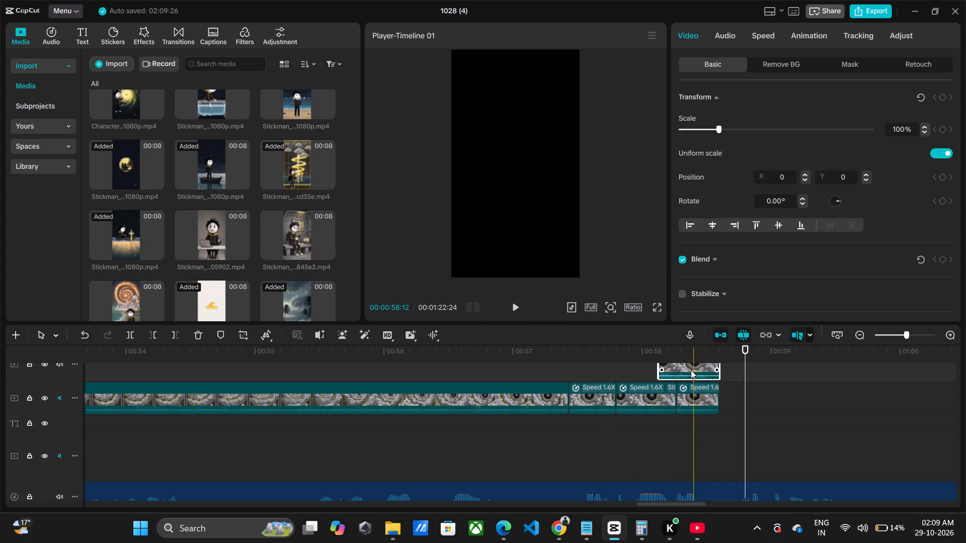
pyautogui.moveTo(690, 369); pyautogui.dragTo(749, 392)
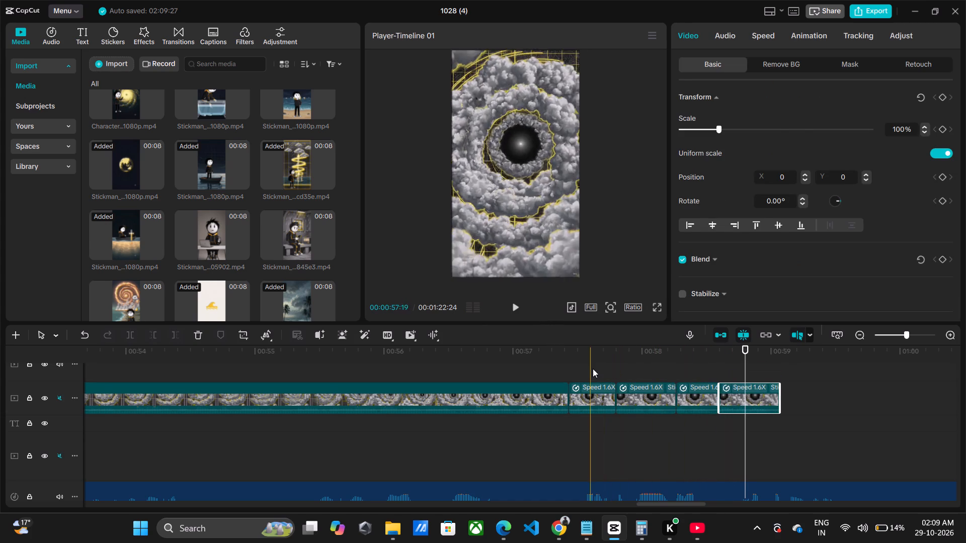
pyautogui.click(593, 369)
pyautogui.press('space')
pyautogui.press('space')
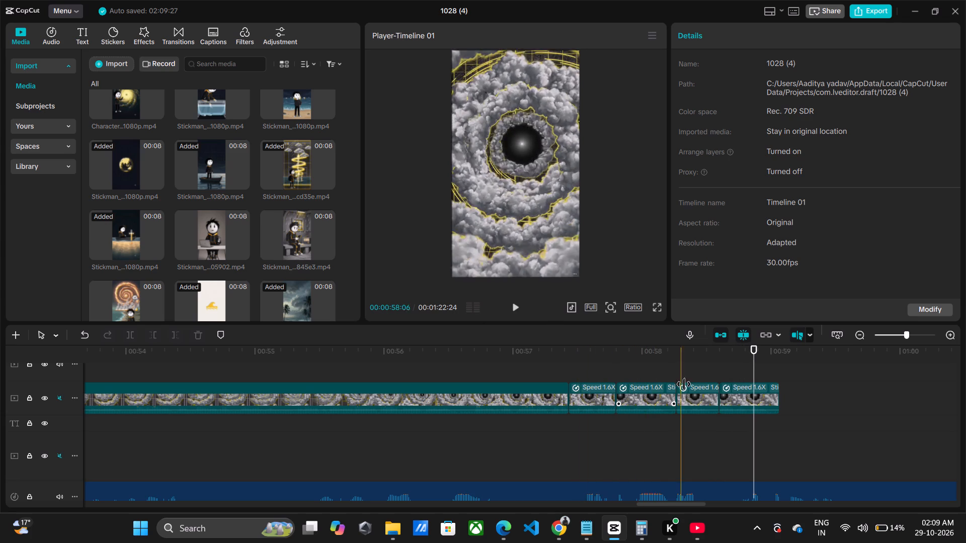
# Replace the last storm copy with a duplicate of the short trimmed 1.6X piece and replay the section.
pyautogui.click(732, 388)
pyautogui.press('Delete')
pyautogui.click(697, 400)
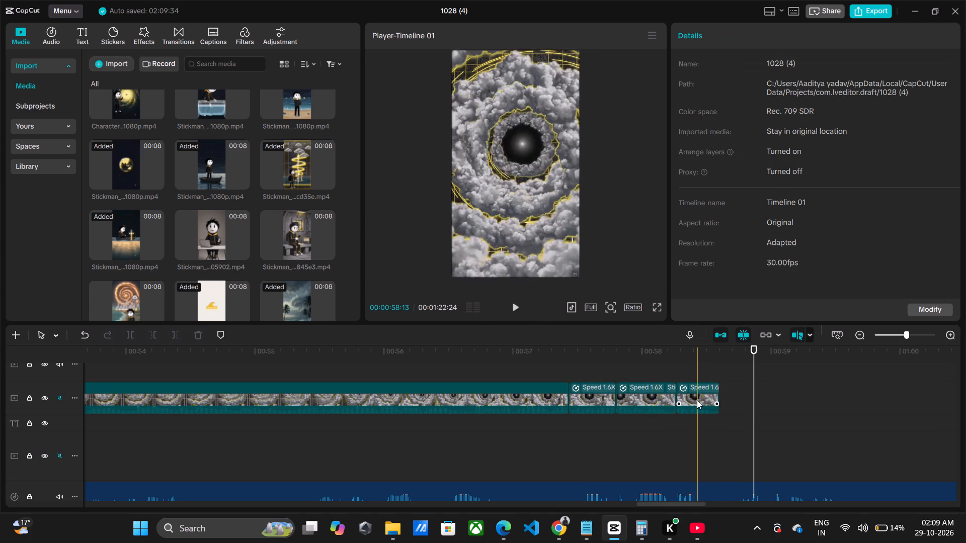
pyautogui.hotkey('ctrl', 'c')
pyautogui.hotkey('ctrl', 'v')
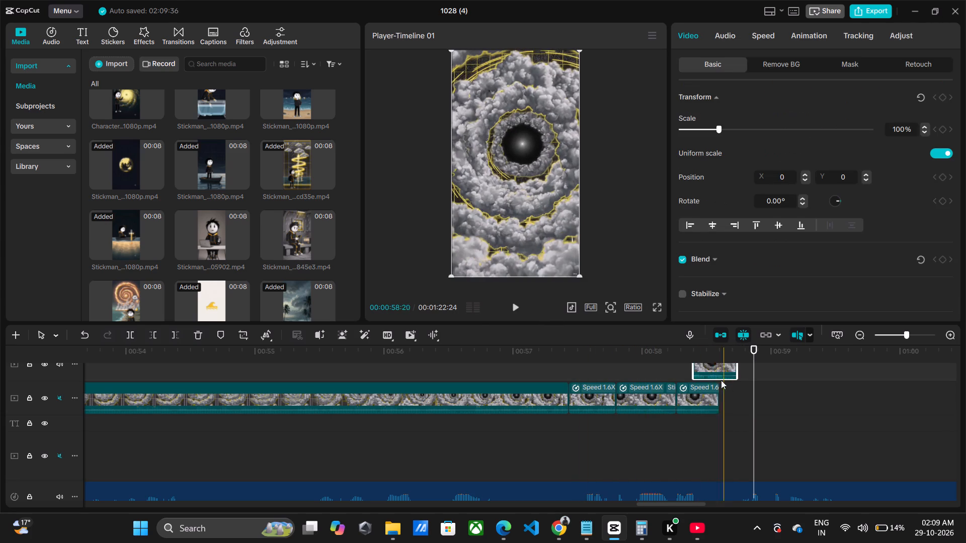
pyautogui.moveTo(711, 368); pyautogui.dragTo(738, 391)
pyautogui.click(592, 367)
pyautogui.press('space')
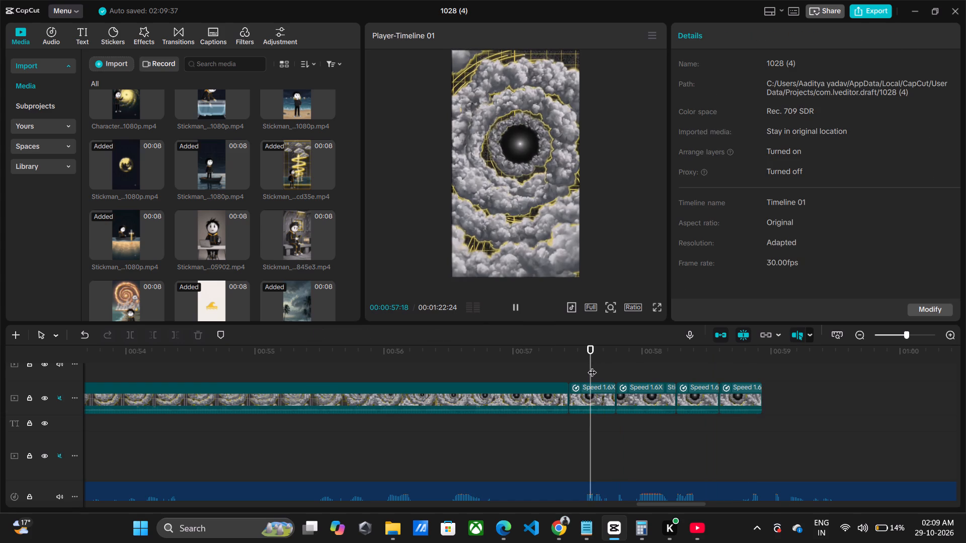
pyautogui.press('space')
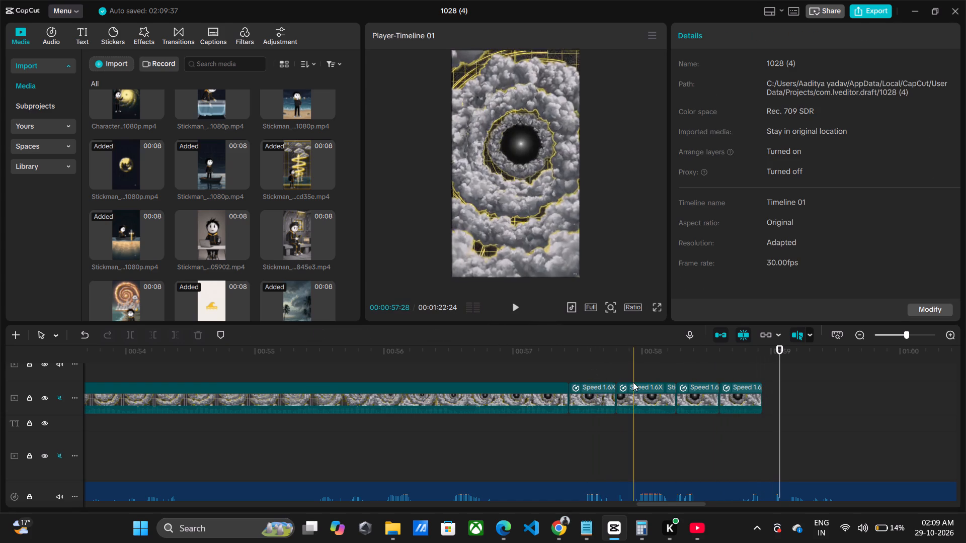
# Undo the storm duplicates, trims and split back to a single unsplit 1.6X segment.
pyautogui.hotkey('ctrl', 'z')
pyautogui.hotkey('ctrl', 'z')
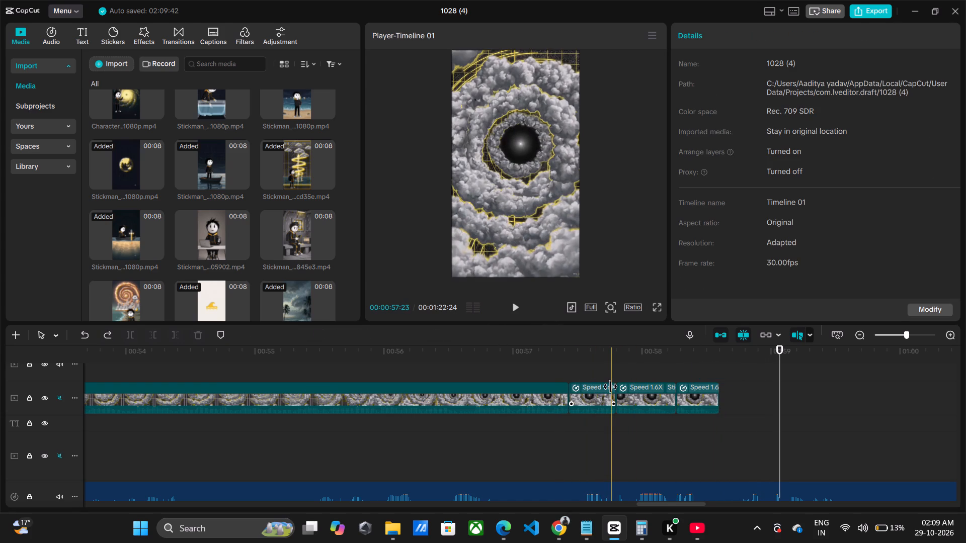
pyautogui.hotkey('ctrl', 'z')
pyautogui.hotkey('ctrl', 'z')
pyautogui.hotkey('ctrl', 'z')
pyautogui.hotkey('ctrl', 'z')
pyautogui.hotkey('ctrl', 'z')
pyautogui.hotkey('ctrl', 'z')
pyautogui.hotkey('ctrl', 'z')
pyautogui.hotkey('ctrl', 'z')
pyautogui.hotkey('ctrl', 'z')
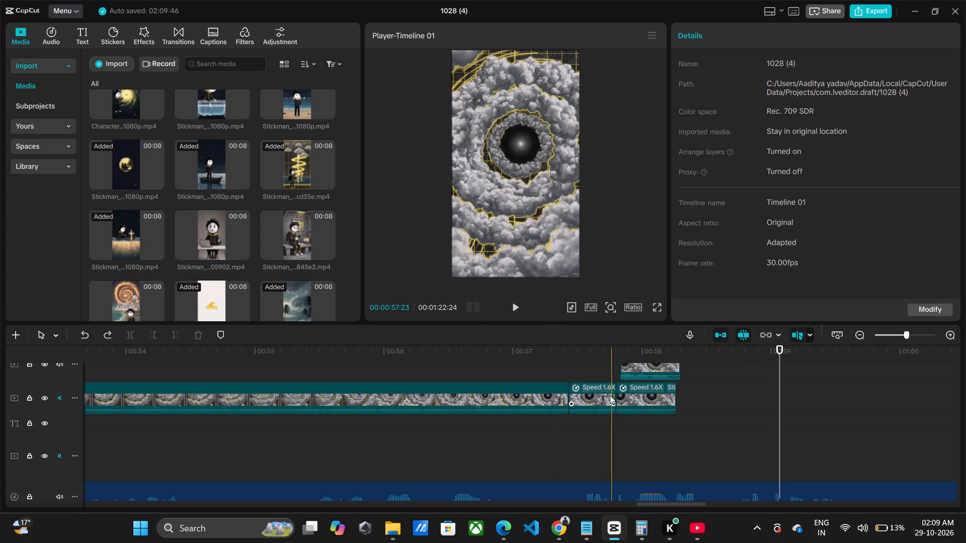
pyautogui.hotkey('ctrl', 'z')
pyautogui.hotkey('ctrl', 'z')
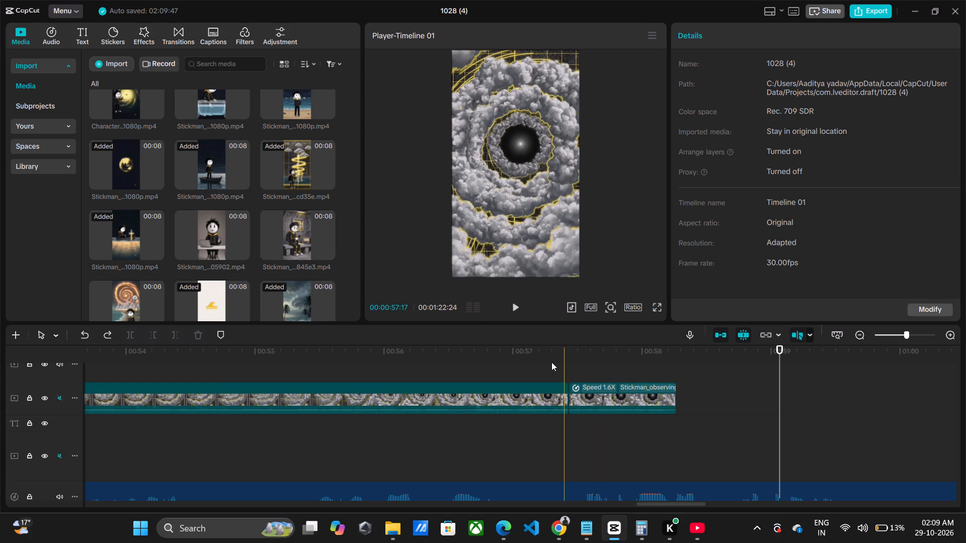
# Replay the storm clip and export the frame at 00:00:57:13 as a 1080P PNG still named 1028 (4)(1), imported into the project.
pyautogui.click(521, 364)
pyautogui.press('space')
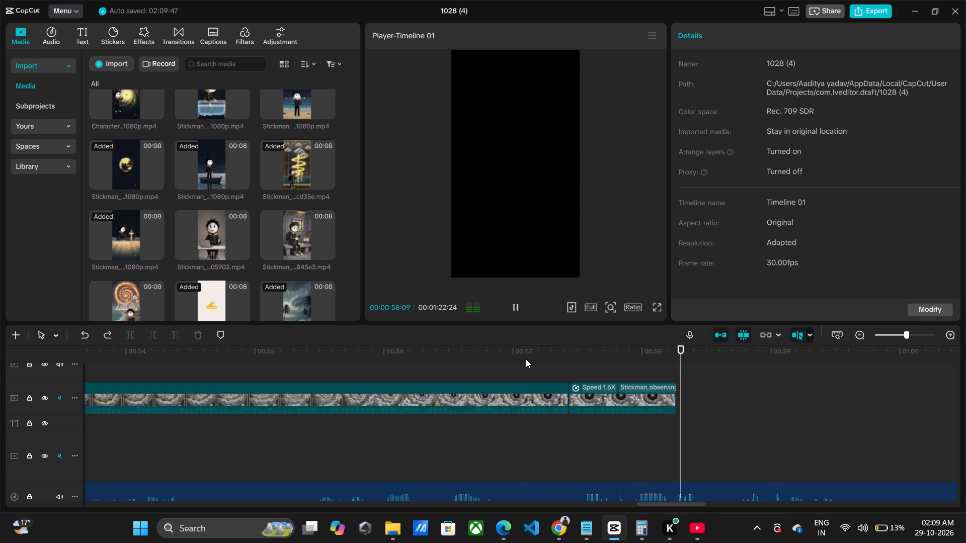
pyautogui.press('space')
pyautogui.moveTo(247, 349); pyautogui.dragTo(115, 372)
pyautogui.press('space')
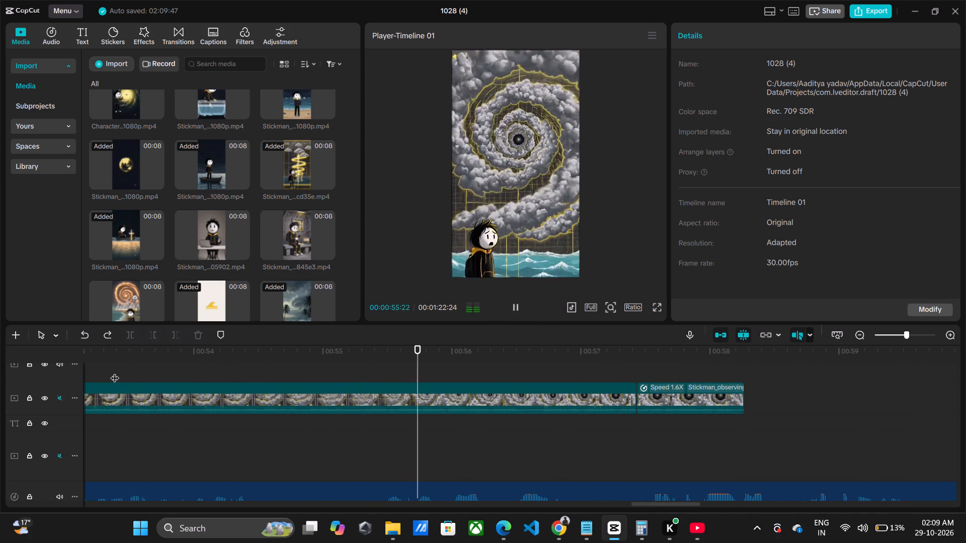
pyautogui.press('space')
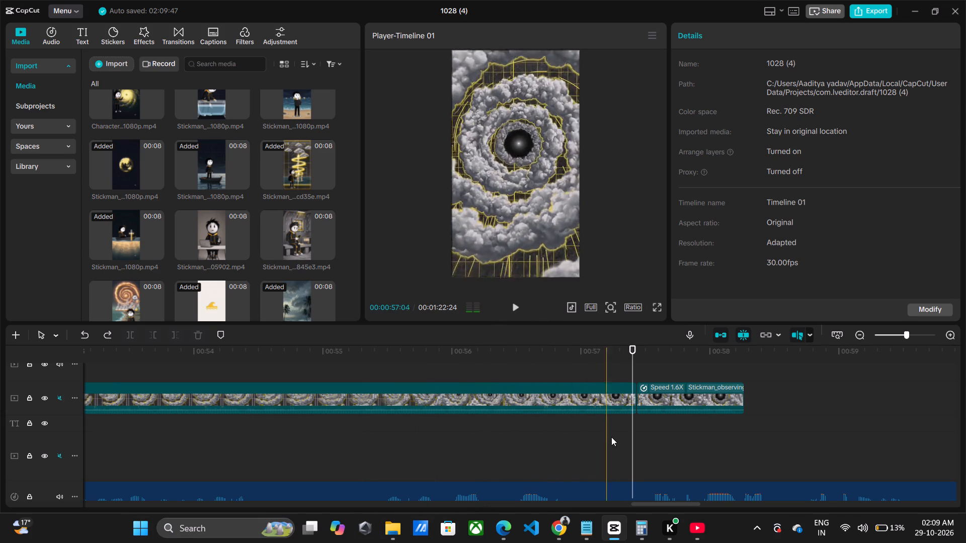
pyautogui.click(631, 393)
pyautogui.moveTo(631, 367); pyautogui.dragTo(640, 369)
pyautogui.click(649, 37)
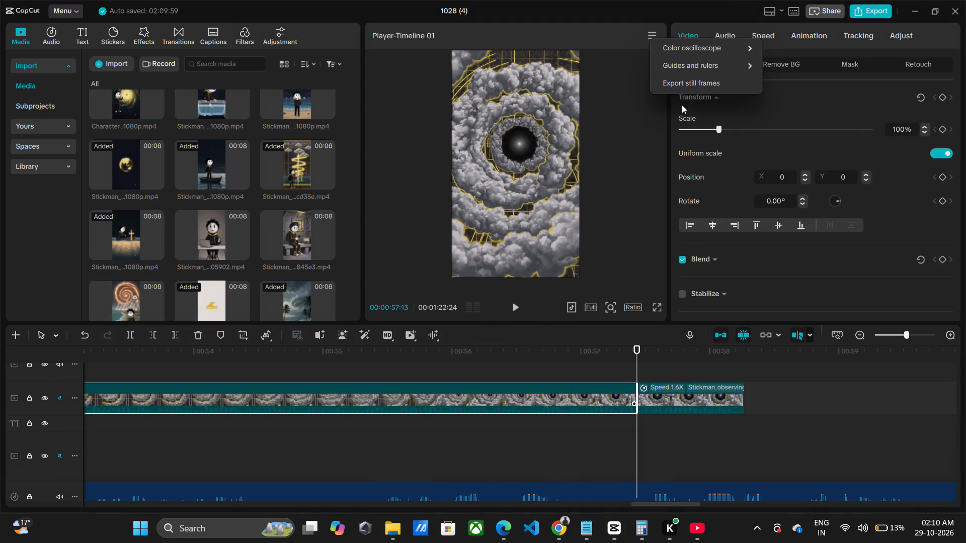
pyautogui.click(698, 77)
pyautogui.click(599, 372)
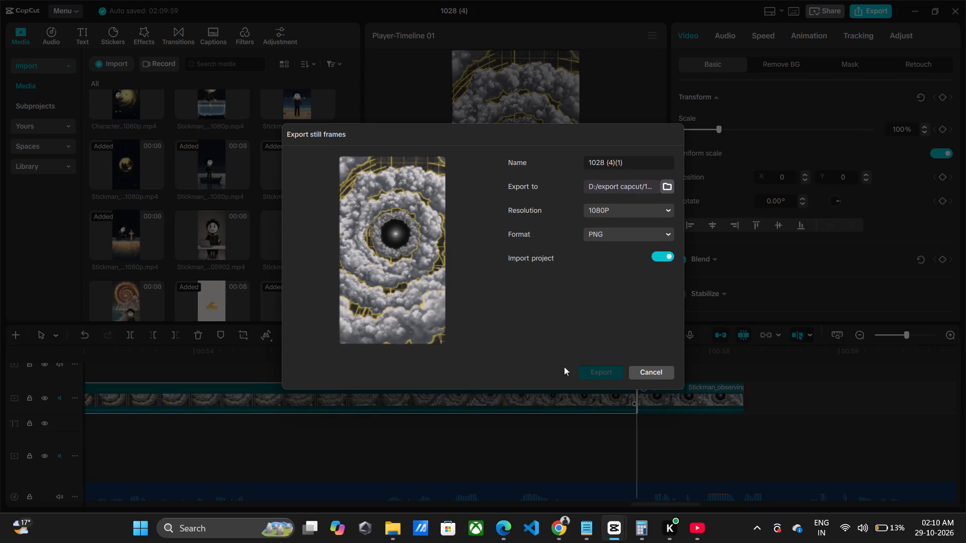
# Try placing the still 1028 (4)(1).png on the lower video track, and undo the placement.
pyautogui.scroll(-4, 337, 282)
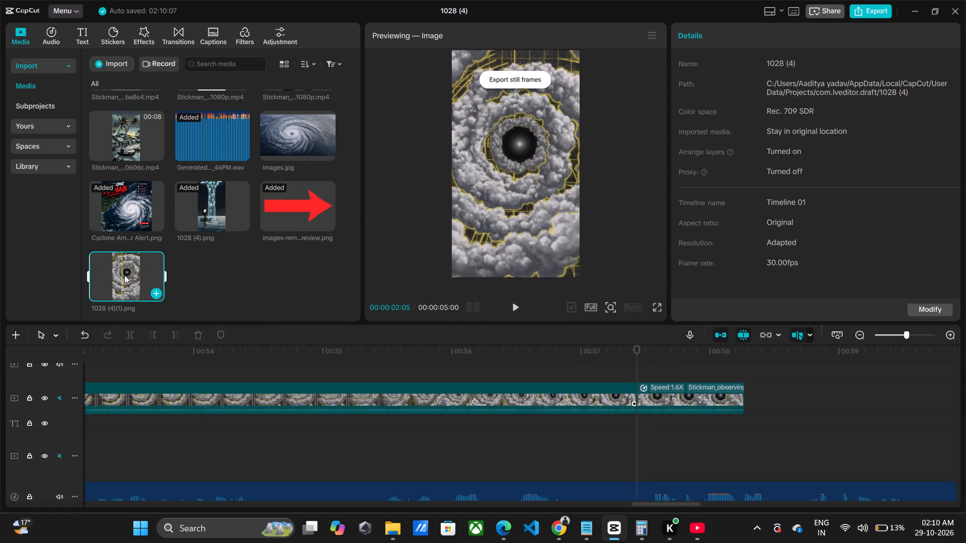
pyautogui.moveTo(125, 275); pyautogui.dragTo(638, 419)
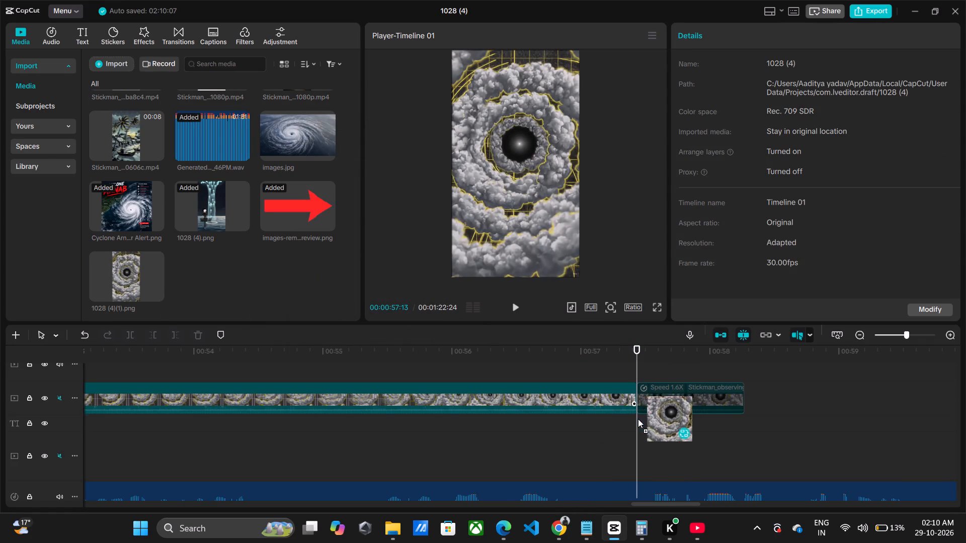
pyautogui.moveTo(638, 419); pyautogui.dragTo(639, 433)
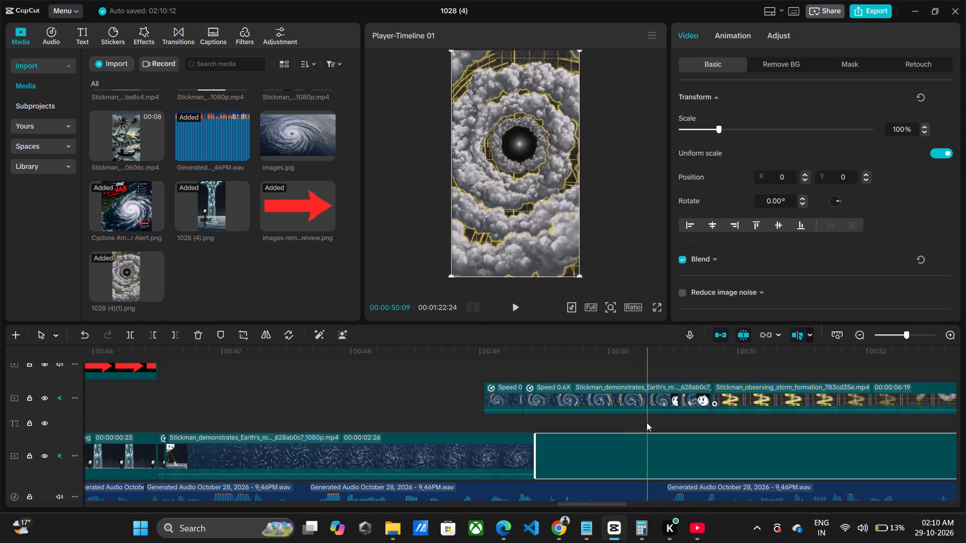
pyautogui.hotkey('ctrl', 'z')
# Place the still 1028 (4)(1).png on the track above the storm clip, starting at 00:00:57:13.
pyautogui.scroll(-4, 640, 430)
pyautogui.moveTo(636, 356); pyautogui.dragTo(636, 356)
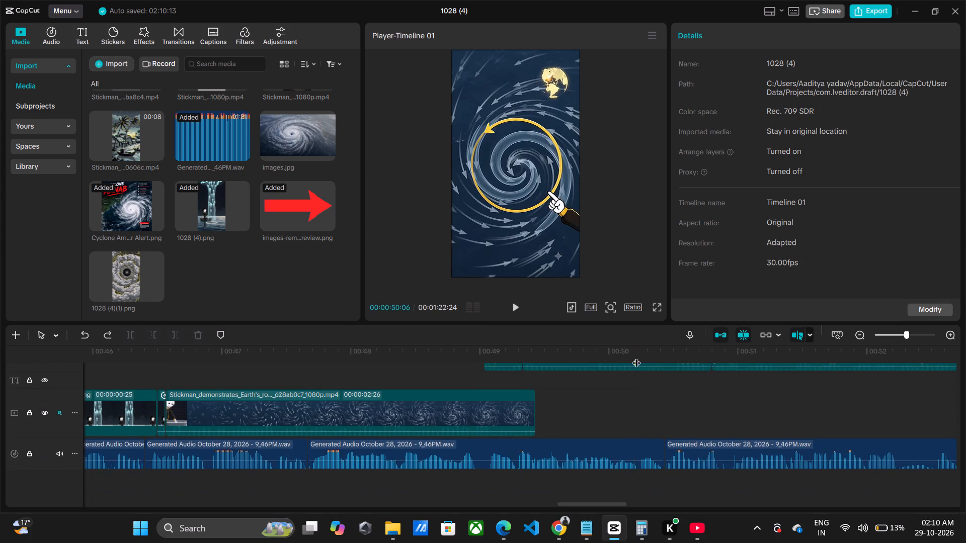
pyautogui.moveTo(636, 356); pyautogui.dragTo(692, 461)
pyautogui.keyDown('ctrl'); pyautogui.scroll(8, 701, 458); pyautogui.keyUp('ctrl')
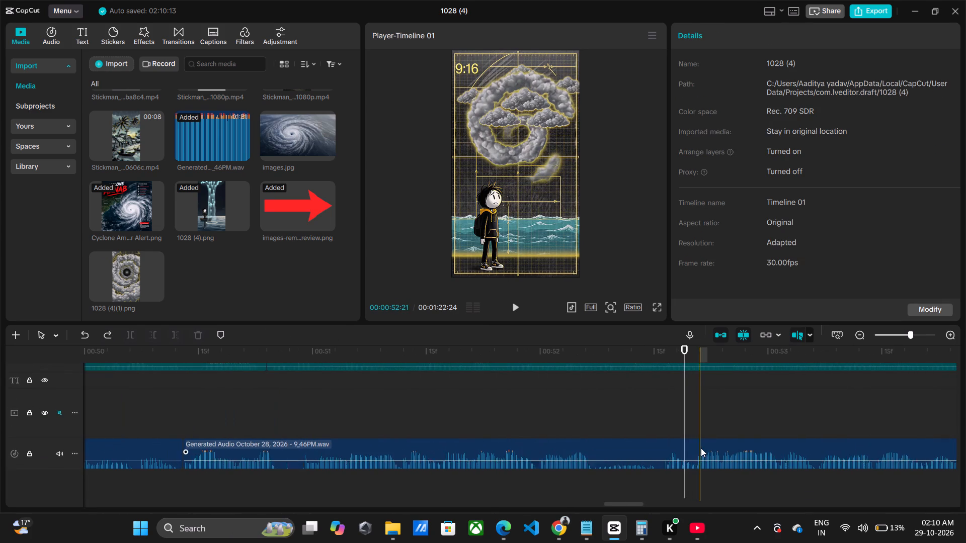
pyautogui.keyDown('ctrl'); pyautogui.scroll(1, 705, 435); pyautogui.keyUp('ctrl')
pyautogui.keyDown('ctrl'); pyautogui.scroll(-20, 705, 434); pyautogui.keyUp('ctrl')
pyautogui.keyDown('ctrl'); pyautogui.scroll(-7, 705, 434); pyautogui.keyUp('ctrl')
pyautogui.scroll(5, 701, 416)
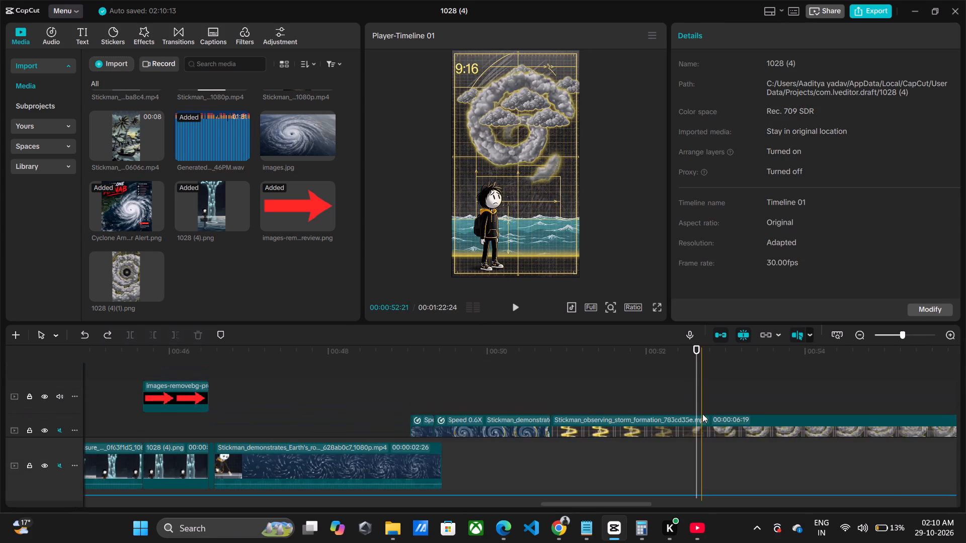
pyautogui.scroll(1, 702, 414)
pyautogui.moveTo(697, 356); pyautogui.dragTo(877, 434)
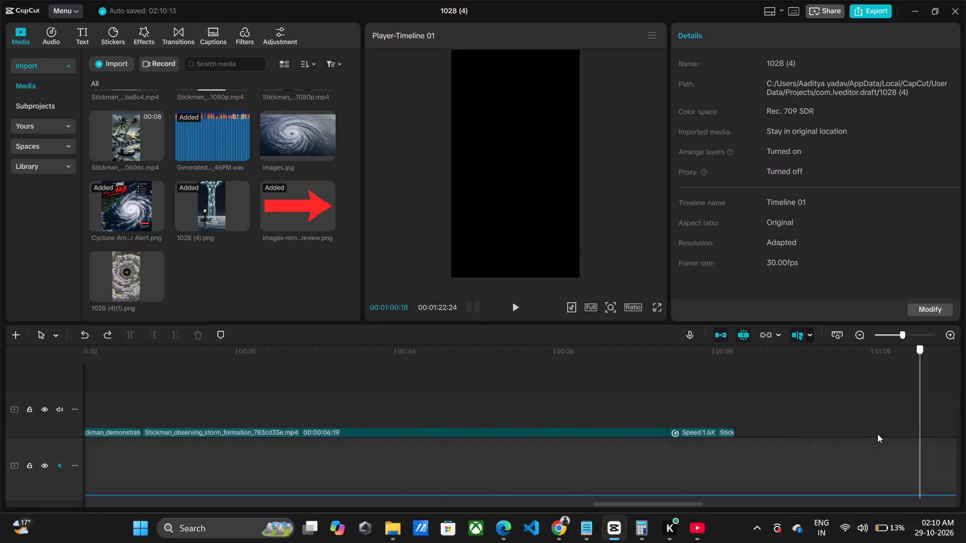
pyautogui.moveTo(877, 434); pyautogui.dragTo(670, 462)
pyautogui.scroll(-3, 667, 462)
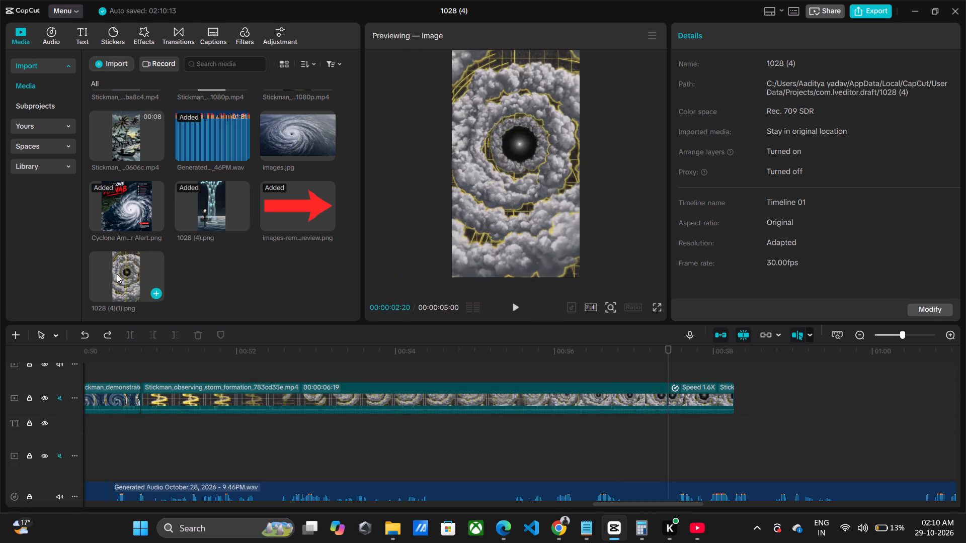
pyautogui.moveTo(117, 274); pyautogui.dragTo(674, 399)
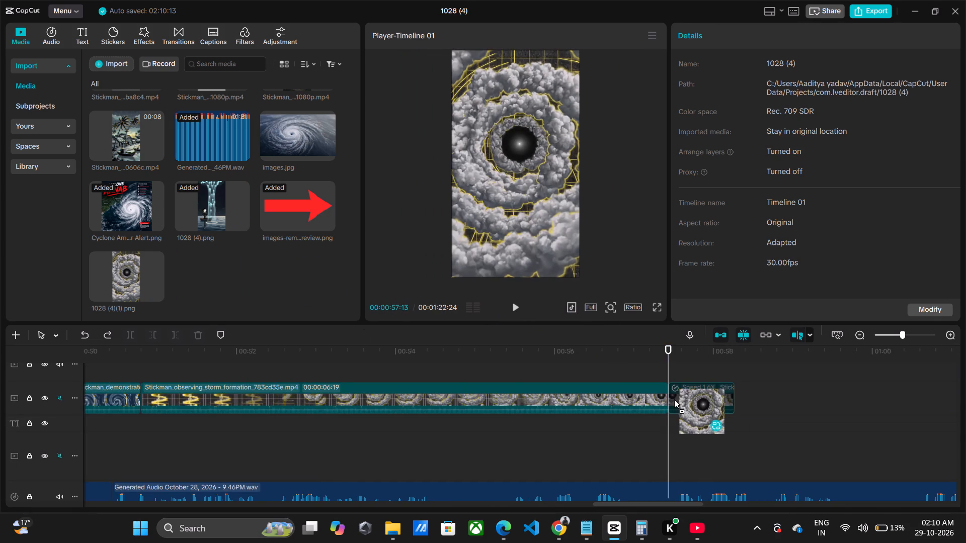
pyautogui.moveTo(674, 399); pyautogui.dragTo(669, 368)
# Move the 1.6X storm segment later on its track so it starts at about 00:00:59.
pyautogui.moveTo(693, 394); pyautogui.dragTo(699, 394)
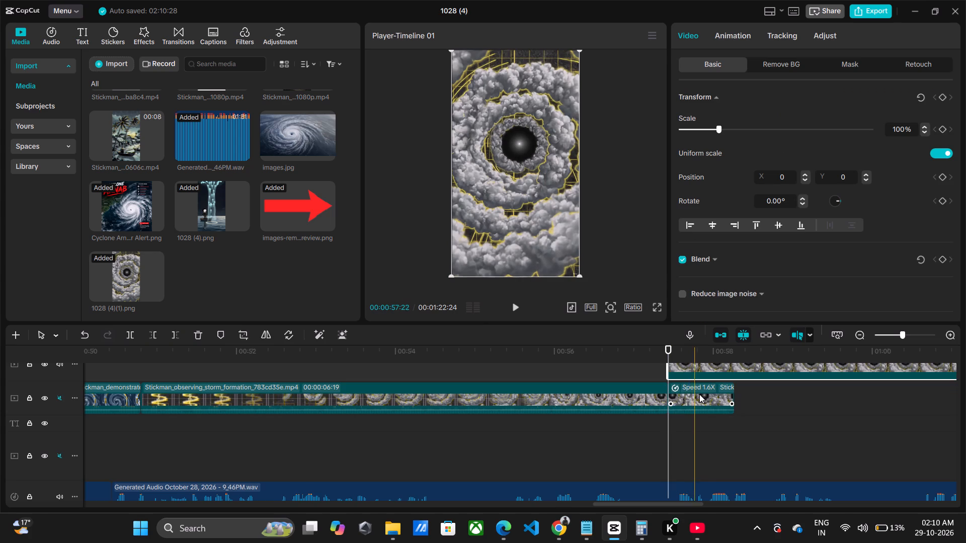
pyautogui.moveTo(699, 394); pyautogui.dragTo(830, 396)
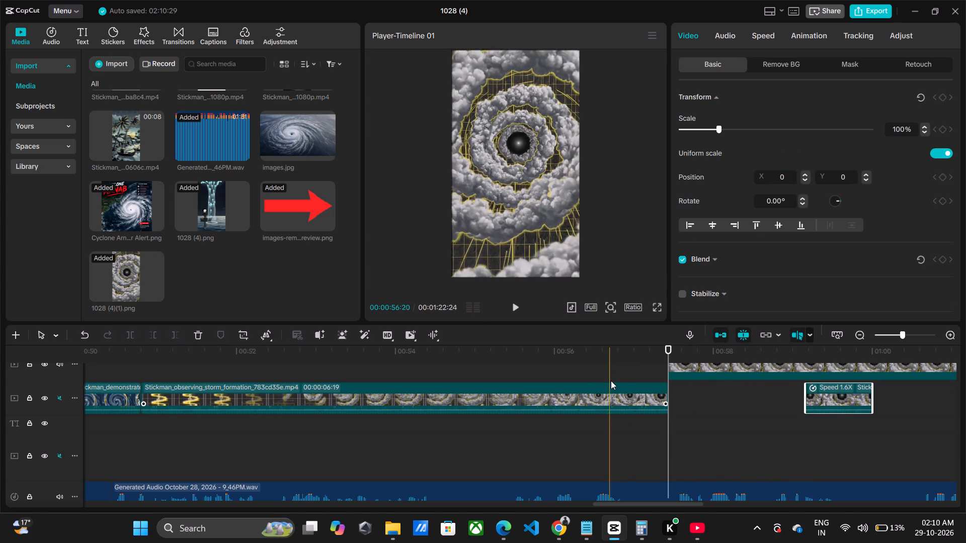
# Replay the end of the storm clip leading into the still image against the voiceover.
pyautogui.press('space')
pyautogui.press('space')
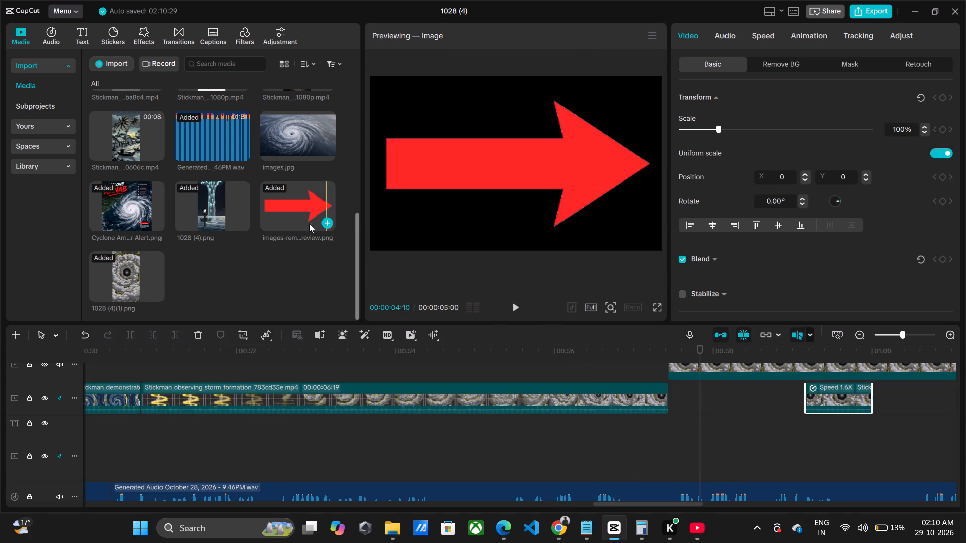
pyautogui.click(567, 352)
pyautogui.press('space')
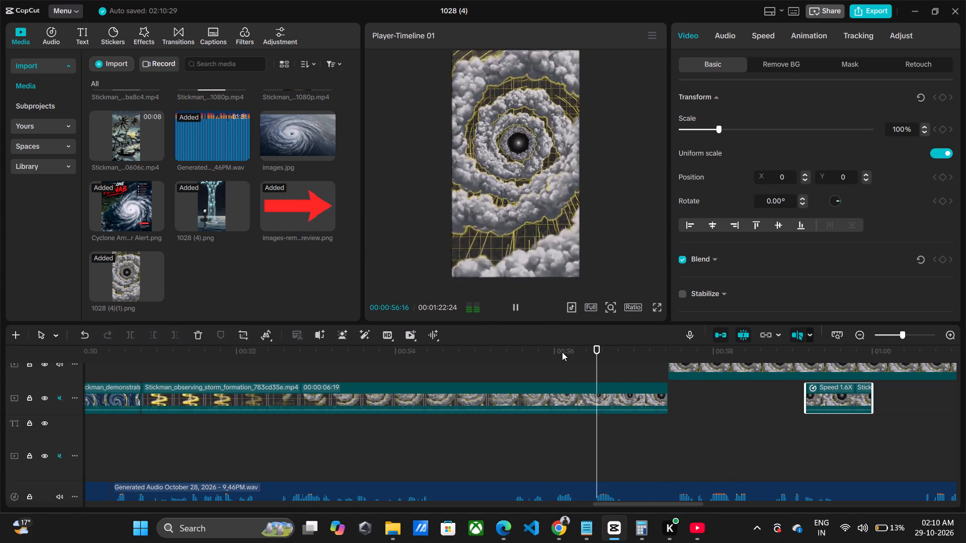
pyautogui.press('space')
pyautogui.click(509, 367)
pyautogui.press('space')
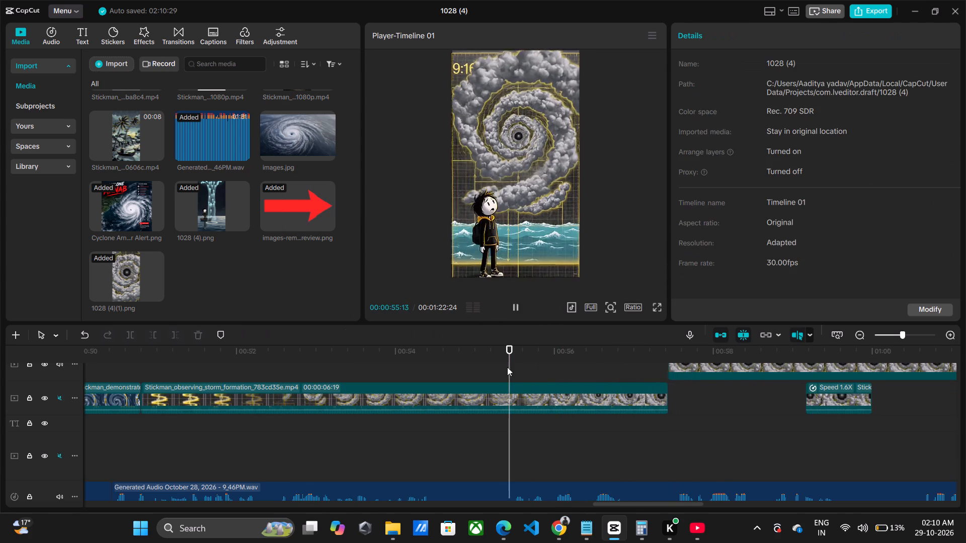
pyautogui.press('space')
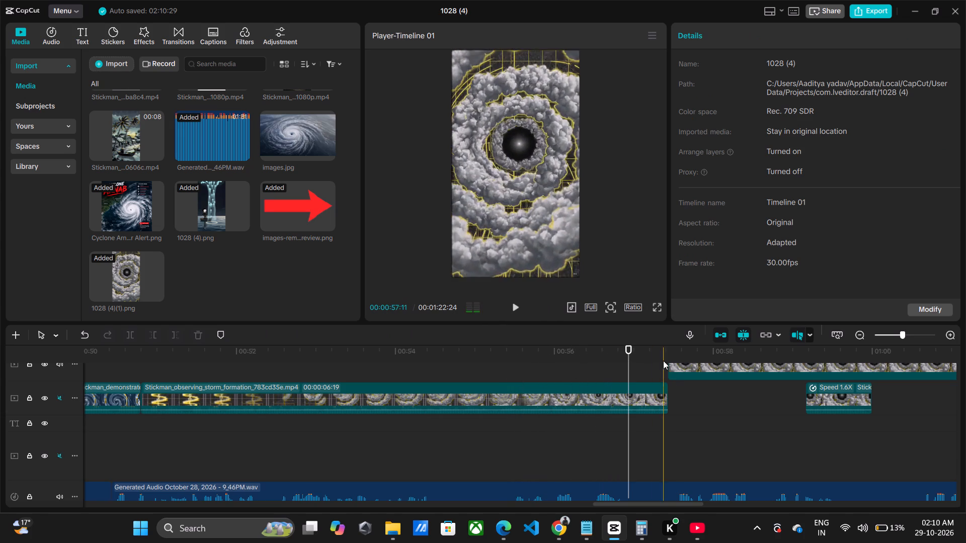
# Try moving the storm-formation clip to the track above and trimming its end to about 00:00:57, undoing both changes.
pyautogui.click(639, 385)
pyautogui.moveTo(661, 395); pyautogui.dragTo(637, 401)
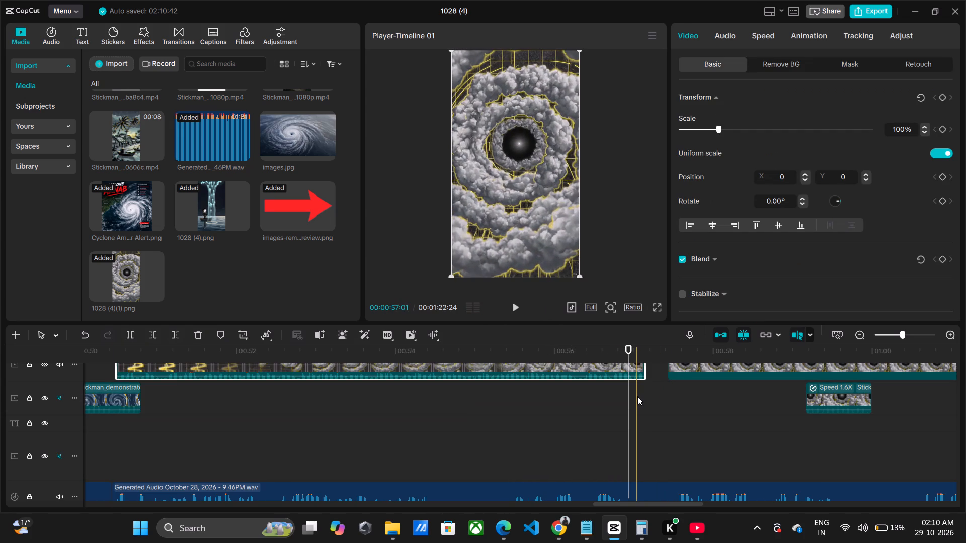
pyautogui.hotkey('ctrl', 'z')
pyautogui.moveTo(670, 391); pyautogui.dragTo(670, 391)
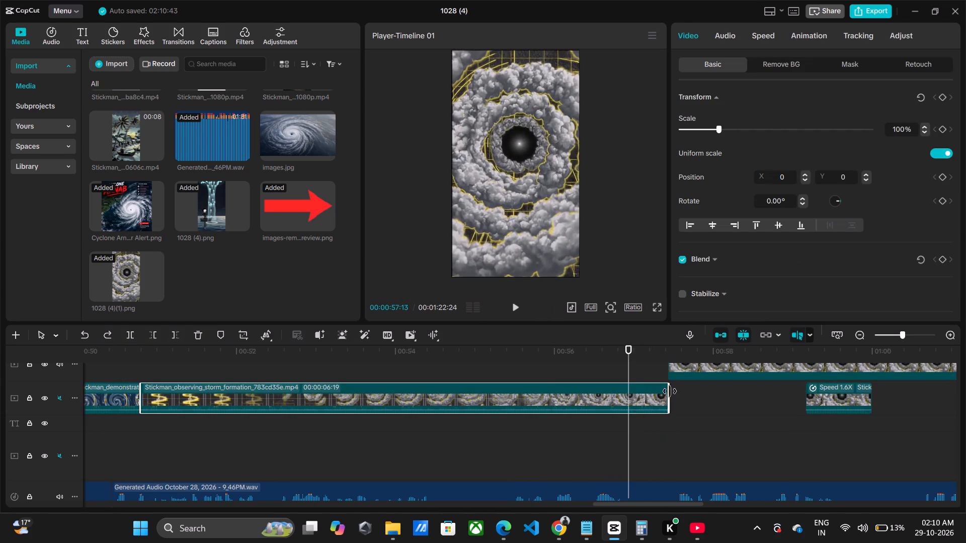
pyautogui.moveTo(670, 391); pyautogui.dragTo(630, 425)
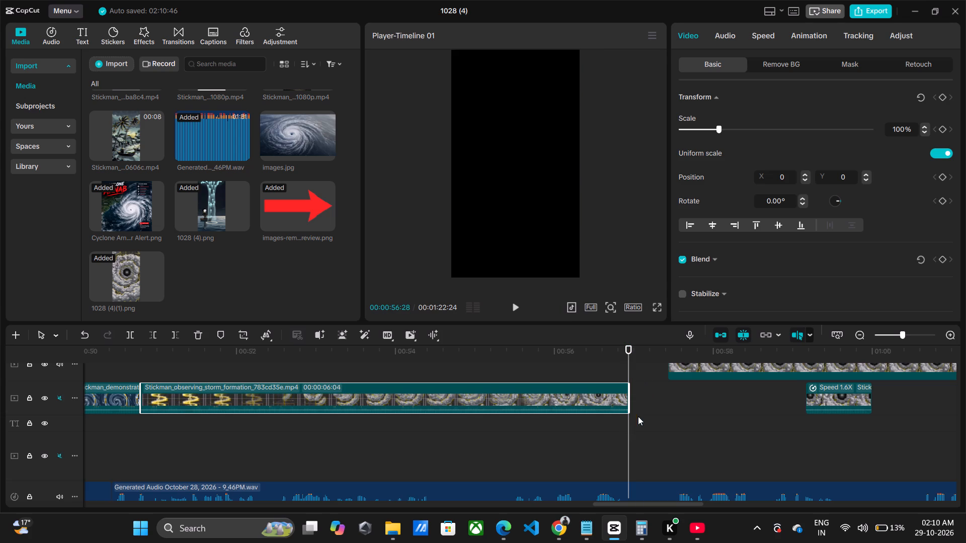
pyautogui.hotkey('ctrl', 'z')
# Add the red arrow image images-removebg-preview.png on a track above the storm still, starting at 00:00:57:13.
pyautogui.press('space')
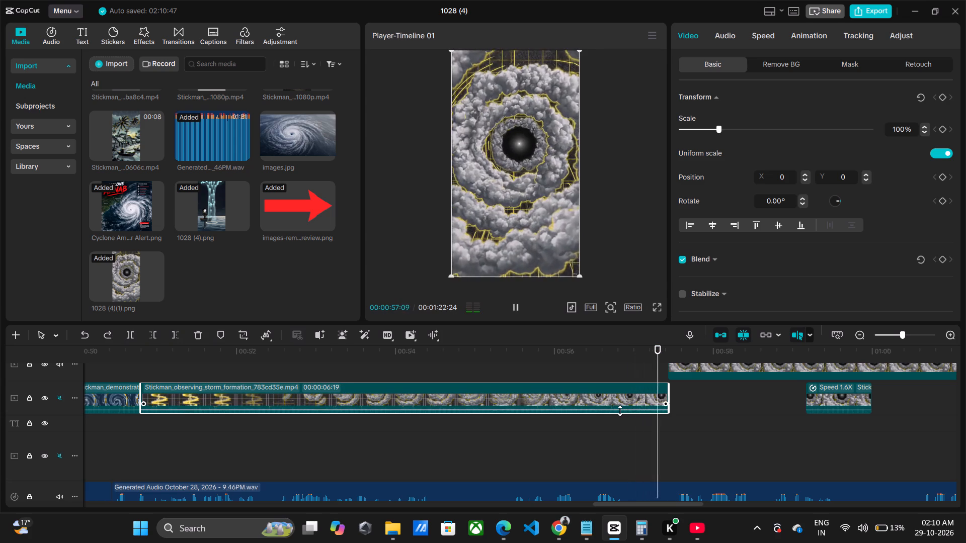
pyautogui.press('space')
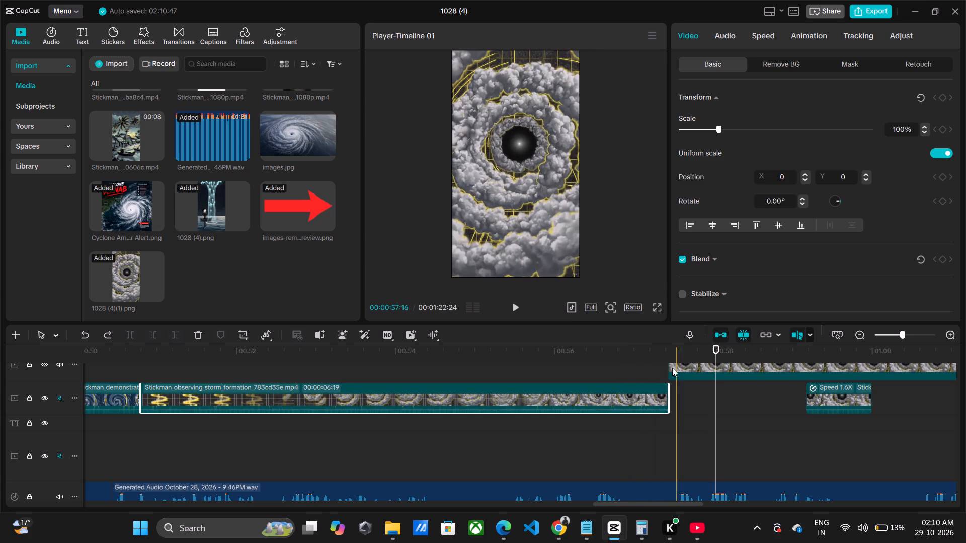
pyautogui.click(670, 365)
pyautogui.press('space')
pyautogui.press('space')
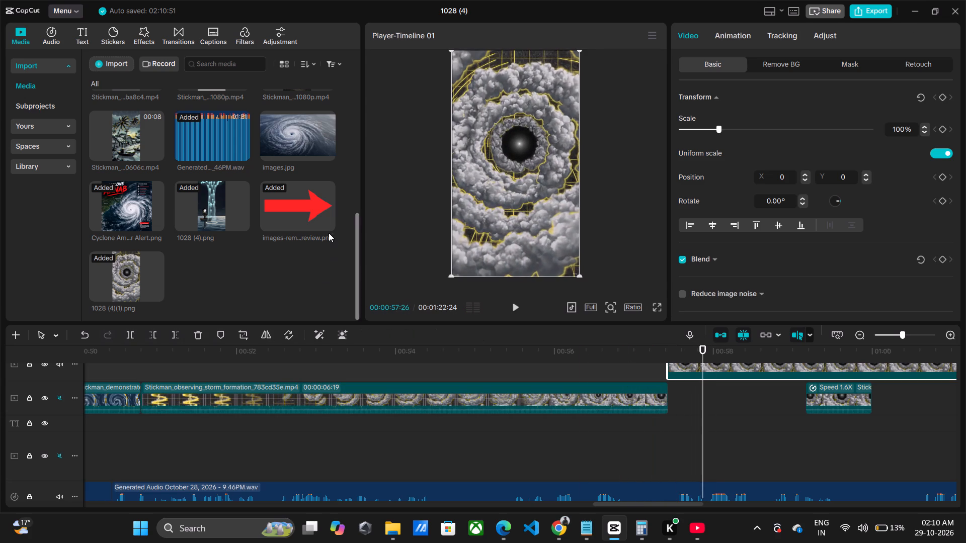
pyautogui.click(329, 224)
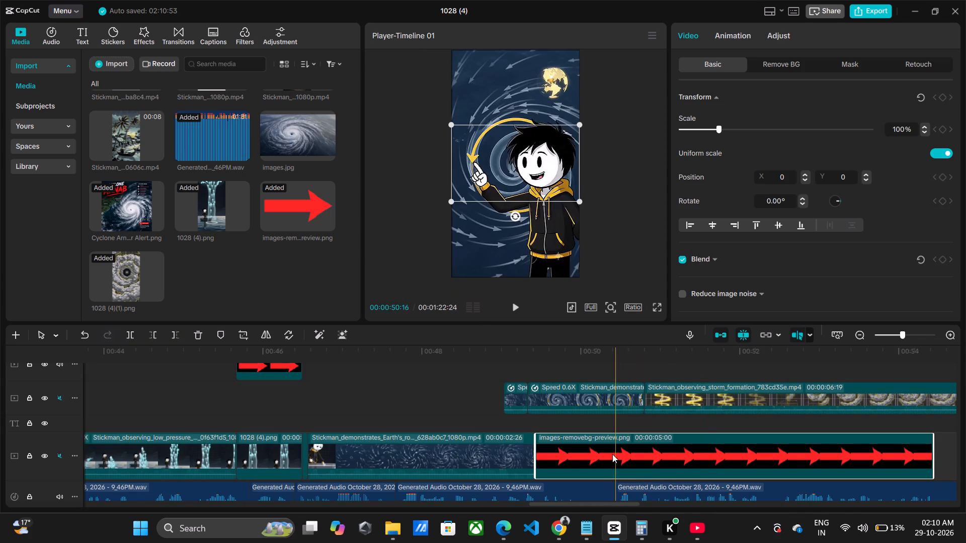
pyautogui.moveTo(610, 454); pyautogui.dragTo(965, 337)
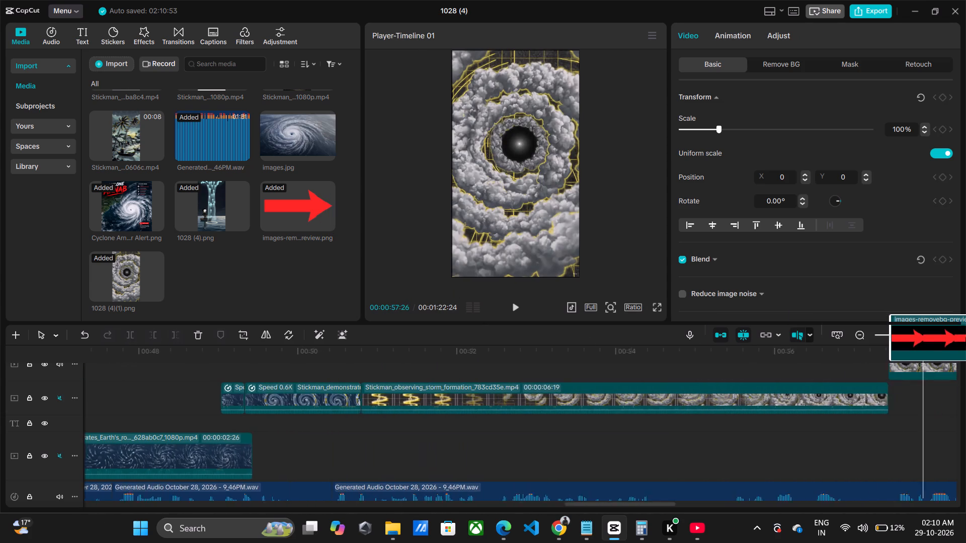
pyautogui.moveTo(965, 337); pyautogui.dragTo(672, 336)
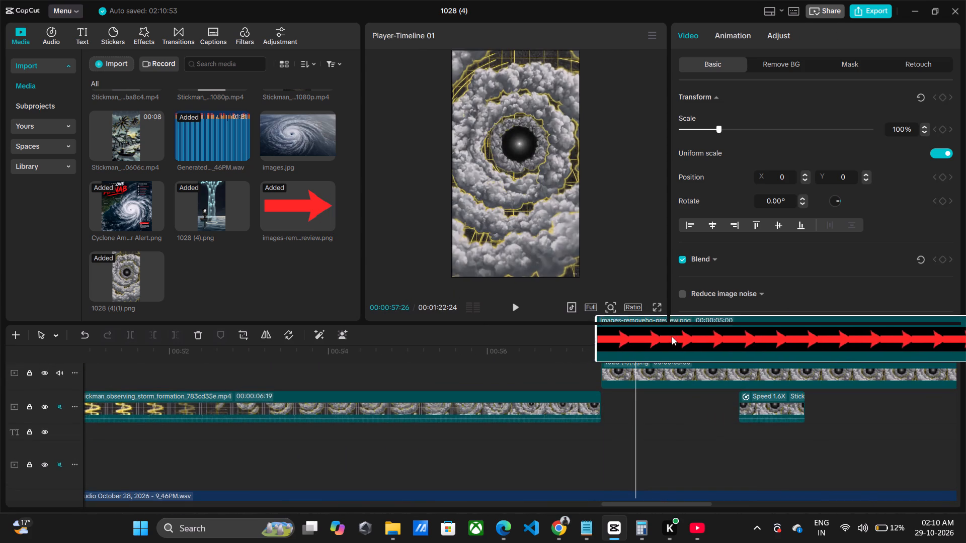
pyautogui.moveTo(672, 336); pyautogui.dragTo(678, 344)
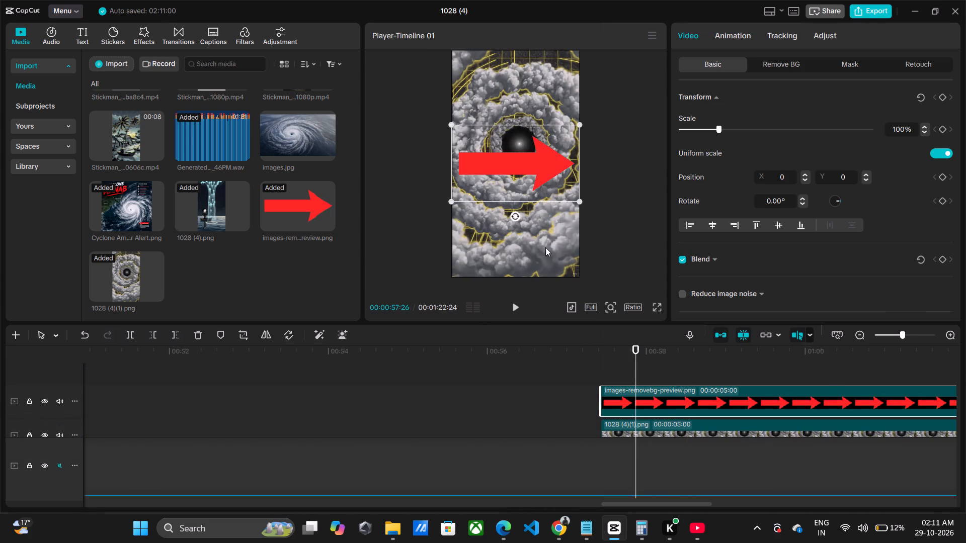
# Scale the red arrow to 33%, rotate it to about -49°, and position it at about X -450, Y -164.
pyautogui.moveTo(452, 201); pyautogui.dragTo(530, 196)
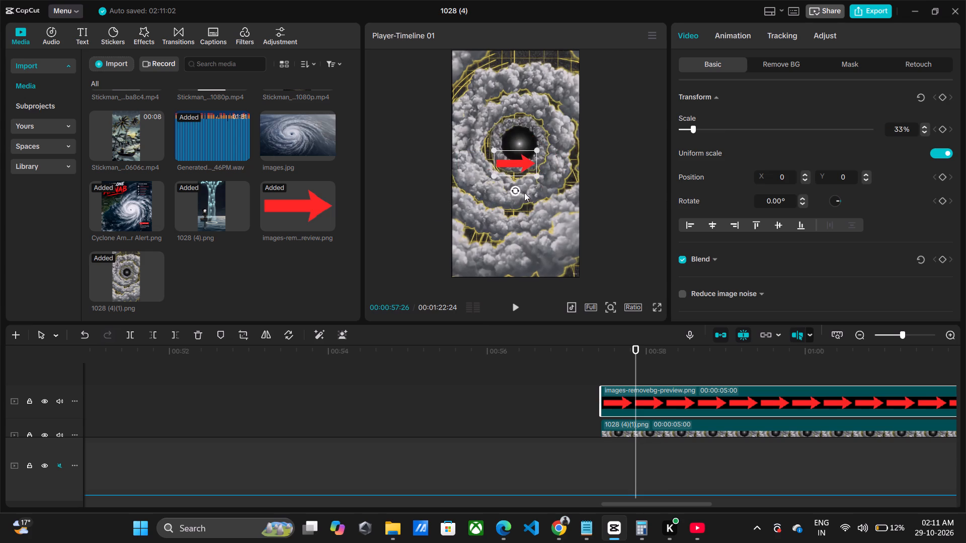
pyautogui.moveTo(514, 191); pyautogui.dragTo(560, 202)
pyautogui.moveTo(508, 158); pyautogui.dragTo(508, 158)
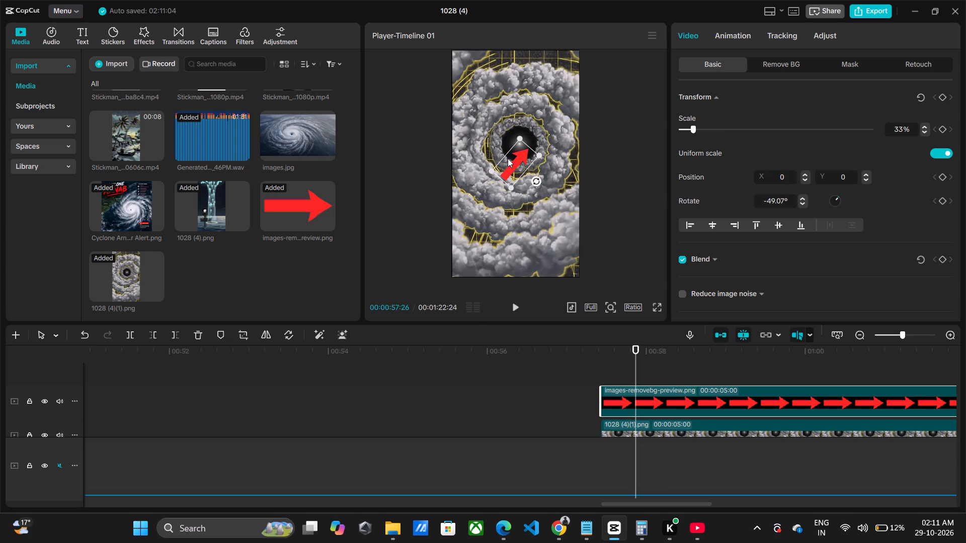
pyautogui.moveTo(508, 158); pyautogui.dragTo(482, 168)
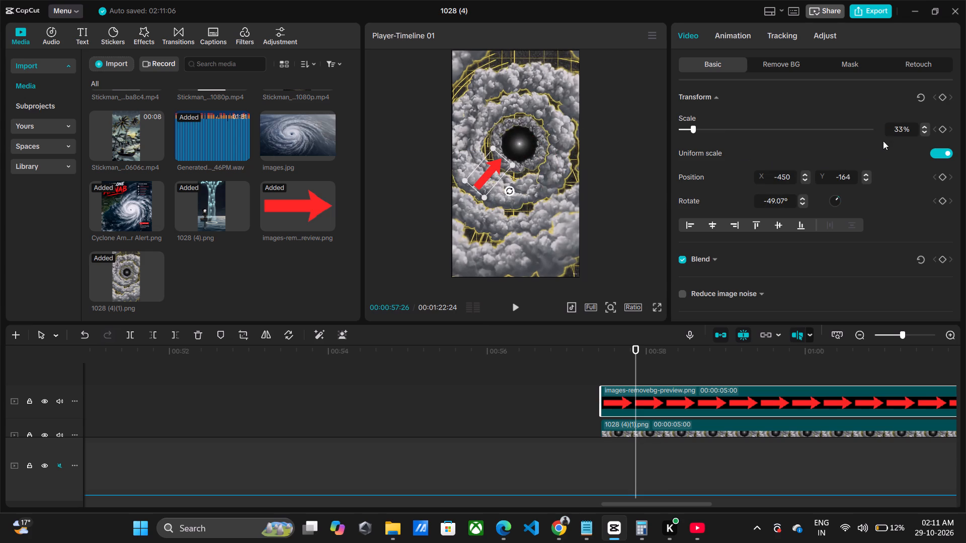
# Add a transform keyframe to the arrow at its start, 00:00:57:13.
pyautogui.click(601, 360)
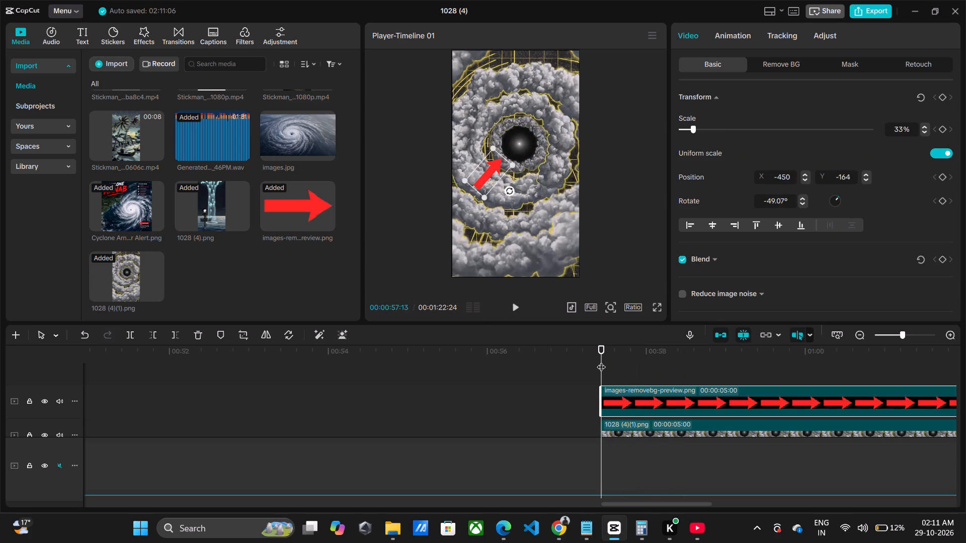
pyautogui.click(940, 99)
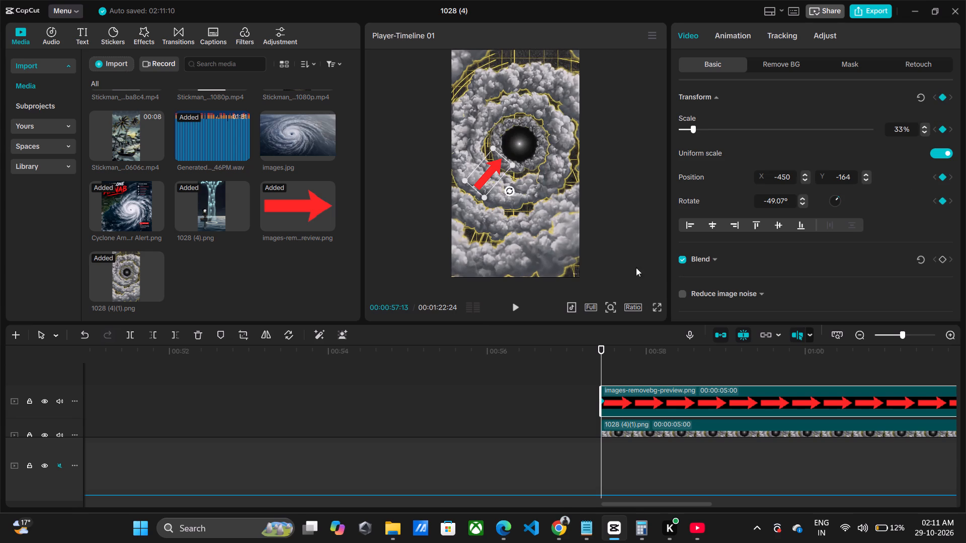
# Keyframe the arrow at 00:00:58:09 below the storm's eye, at about X 206, Y -270, rotated to -90°.
pyautogui.press('space')
pyautogui.press('space')
pyautogui.moveTo(487, 180); pyautogui.dragTo(503, 187)
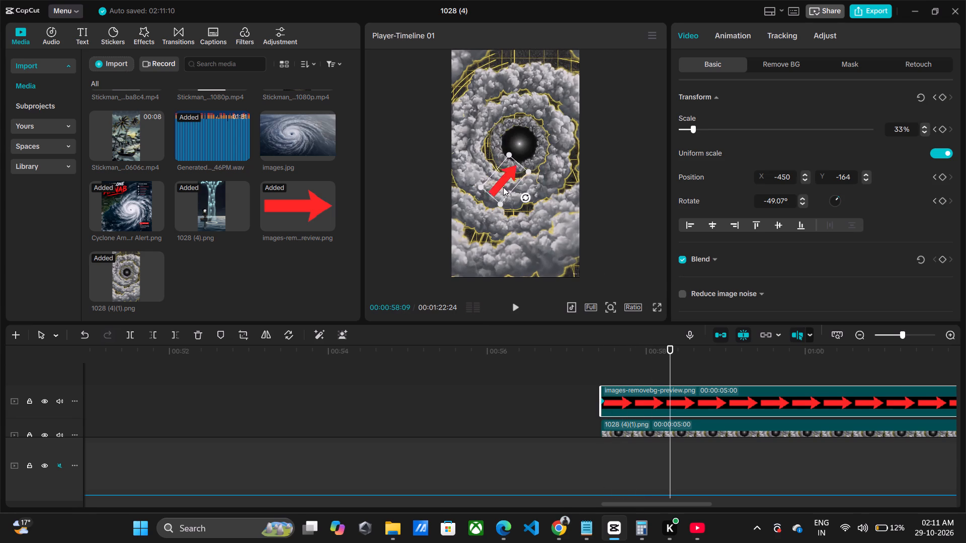
pyautogui.moveTo(503, 187); pyautogui.dragTo(507, 188)
pyautogui.moveTo(532, 197); pyautogui.dragTo(553, 184)
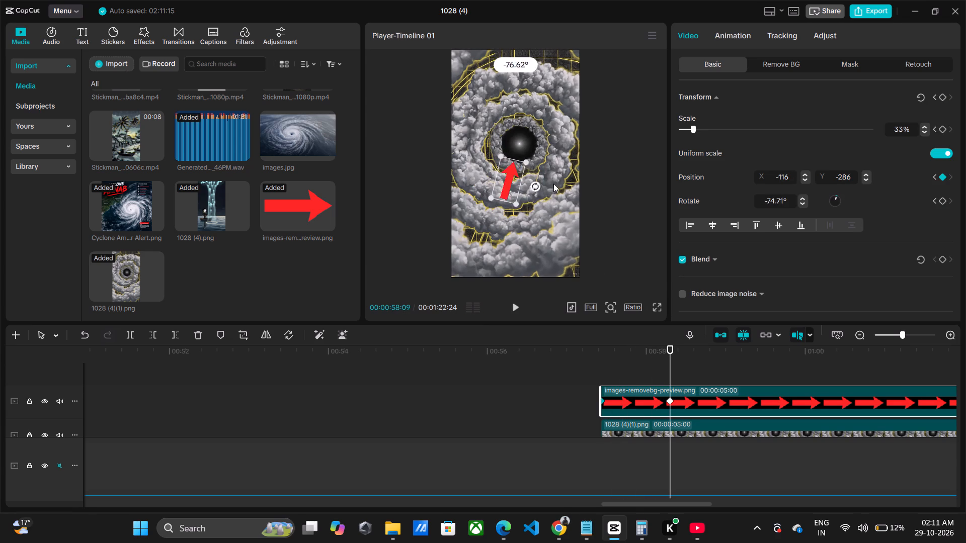
pyautogui.moveTo(553, 184); pyautogui.dragTo(554, 176)
pyautogui.moveTo(512, 188); pyautogui.dragTo(529, 190)
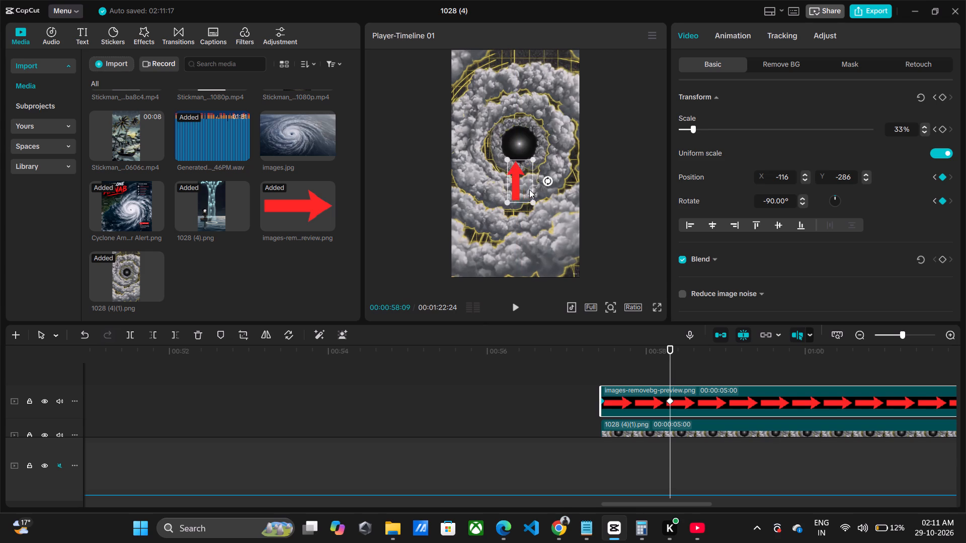
pyautogui.moveTo(529, 190); pyautogui.dragTo(531, 188)
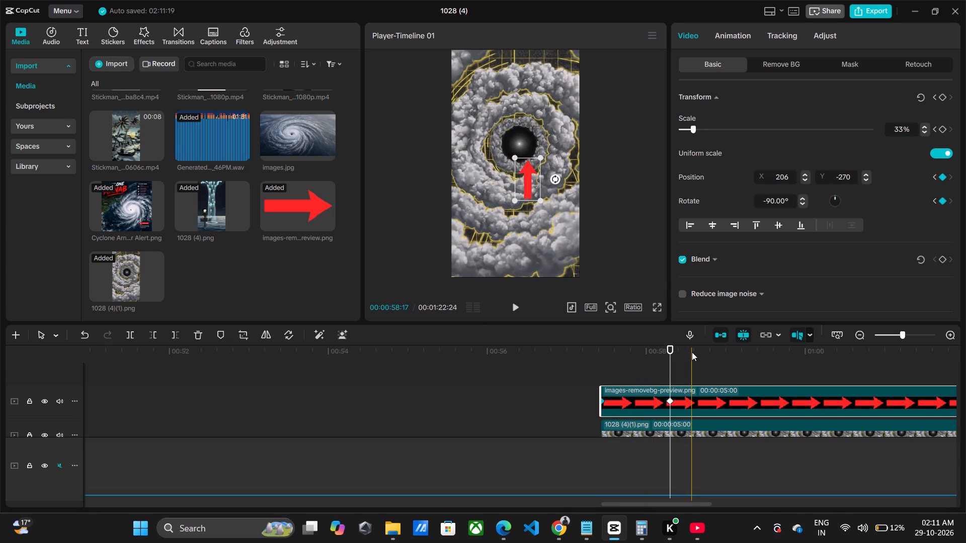
# Keyframe the arrow at 00:00:58:24, at about X 349, Y -244, rotated to about -107°.
pyautogui.press('space')
pyautogui.press('space')
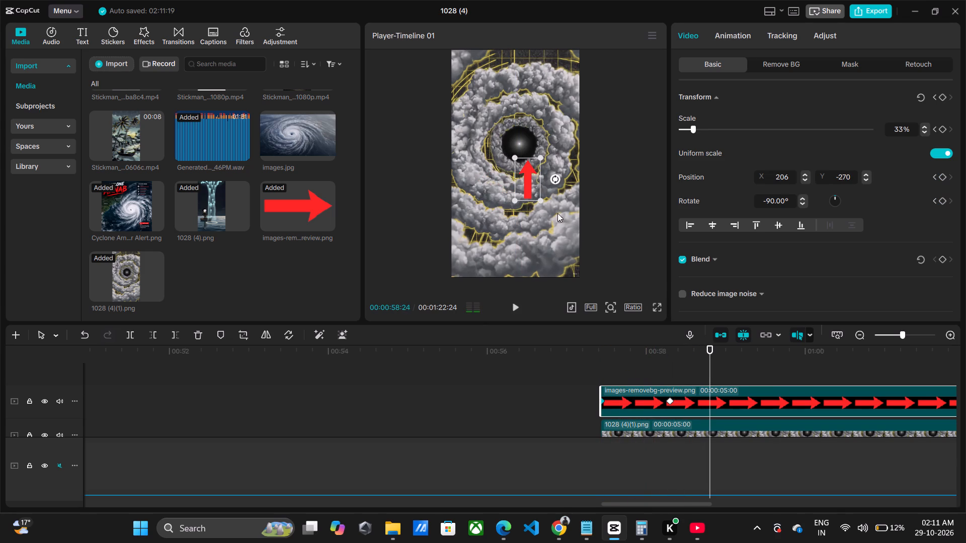
pyautogui.click(557, 182)
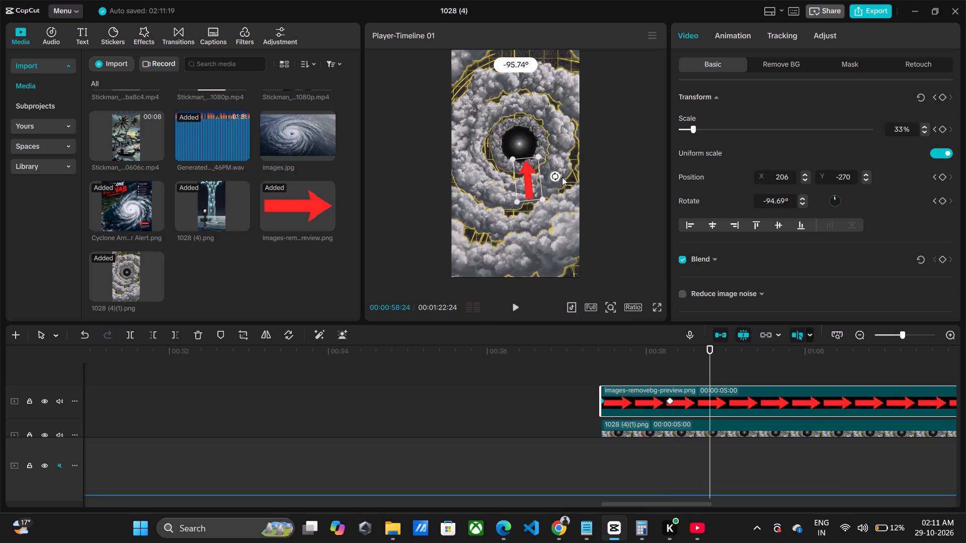
pyautogui.moveTo(533, 197); pyautogui.dragTo(542, 196)
pyautogui.moveTo(563, 177); pyautogui.dragTo(572, 168)
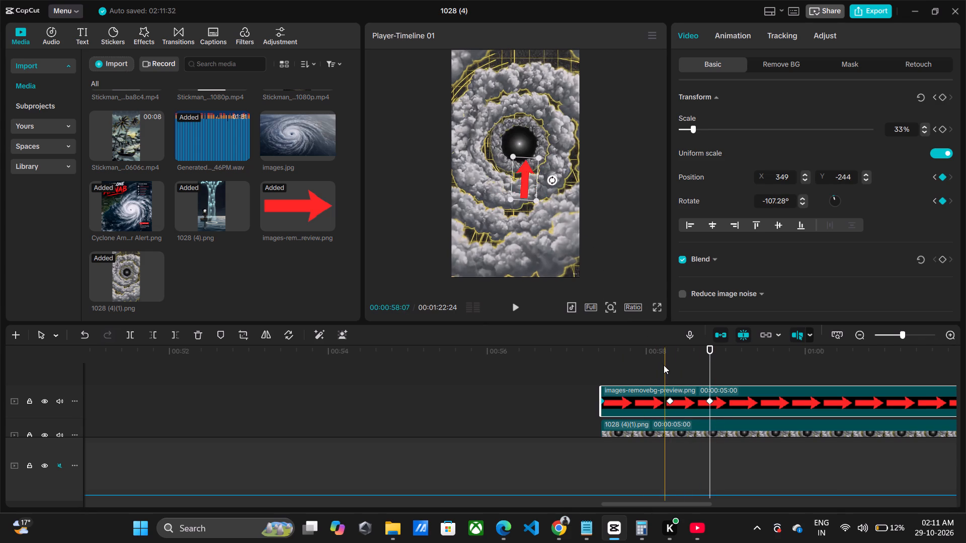
# Replay the arrow's movement around the storm's eye from the start of the still to check its timing.
pyautogui.click(664, 365)
pyautogui.press('space')
pyautogui.press('space')
pyautogui.click(603, 369)
pyautogui.press('space')
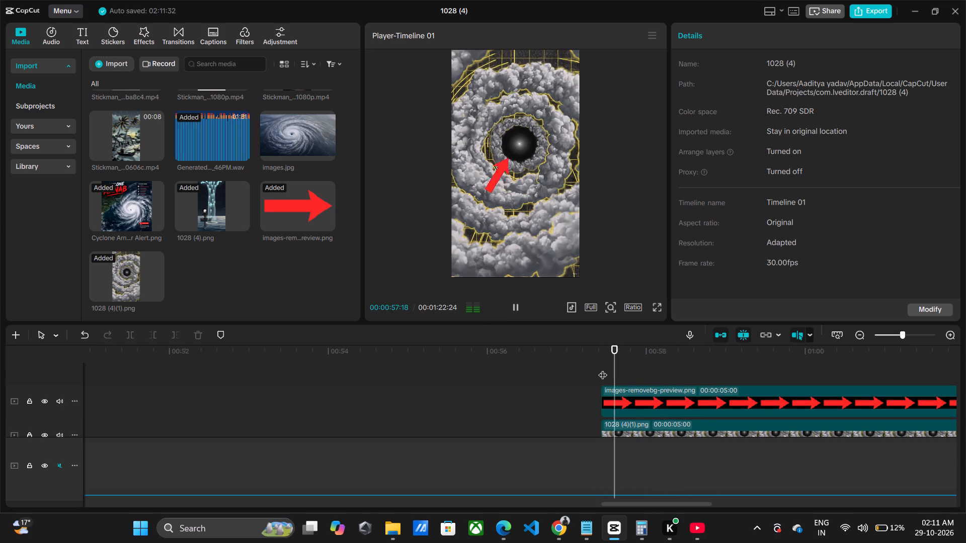
pyautogui.press('space')
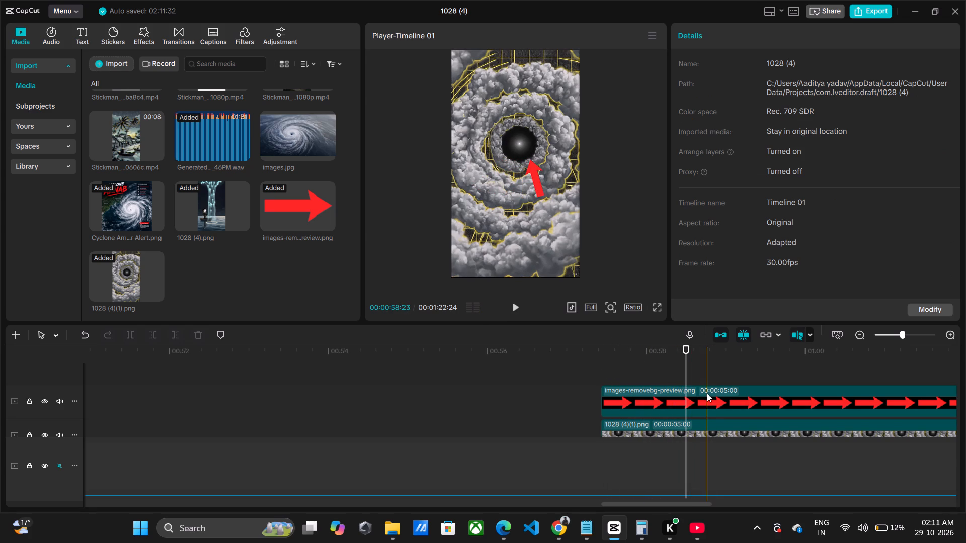
# Keyframe the arrow at 00:00:59:11 at about X 556, Y -69, rotating it further around the storm's eye.
pyautogui.press('space')
pyautogui.press('space')
pyautogui.click(542, 191)
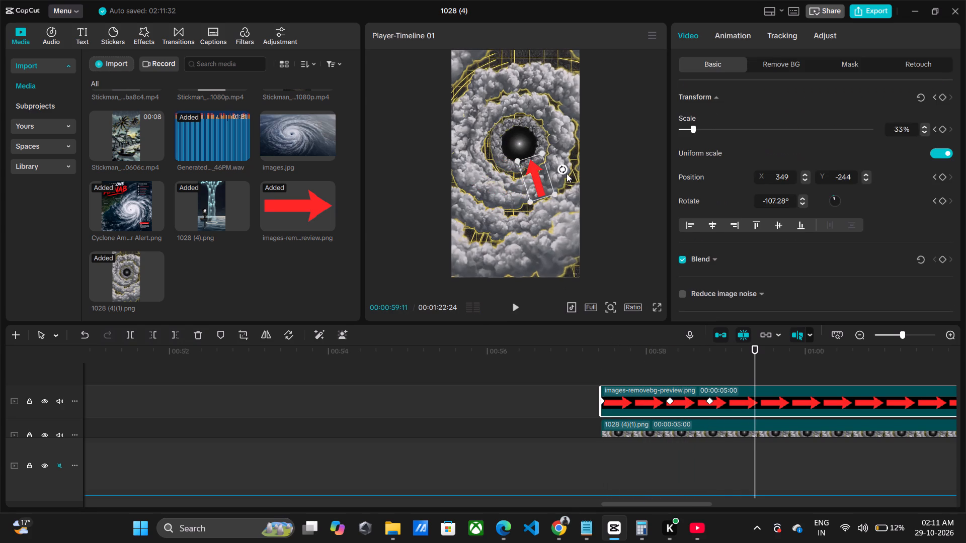
pyautogui.moveTo(567, 169); pyautogui.dragTo(572, 156)
pyautogui.moveTo(550, 200); pyautogui.dragTo(561, 191)
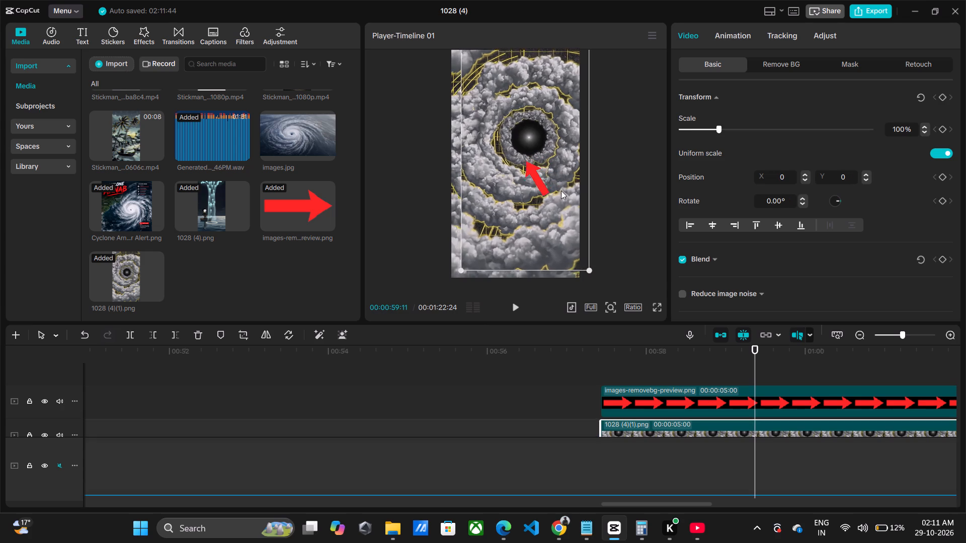
pyautogui.moveTo(561, 191); pyautogui.dragTo(557, 192)
pyautogui.hotkey('ctrl', 'z')
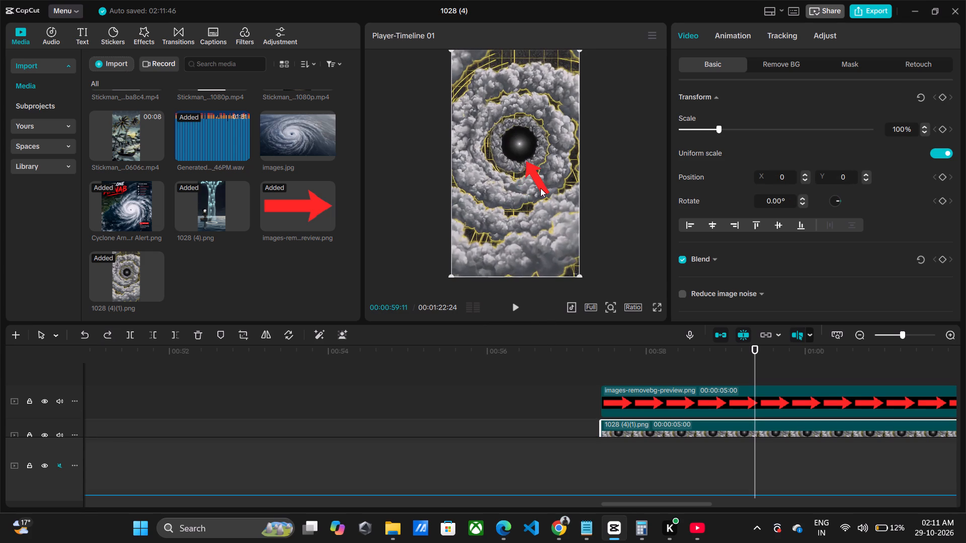
pyautogui.click(541, 188)
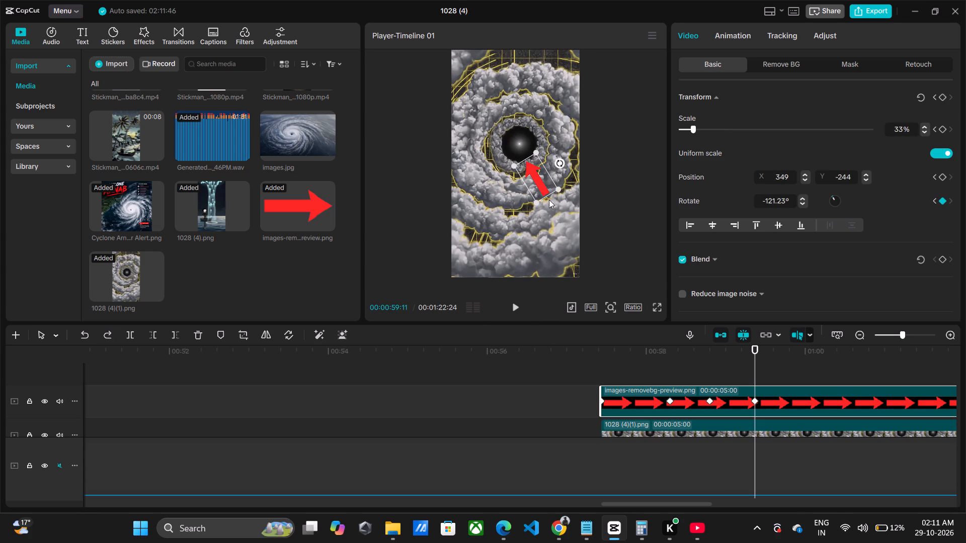
pyautogui.moveTo(540, 189); pyautogui.dragTo(552, 179)
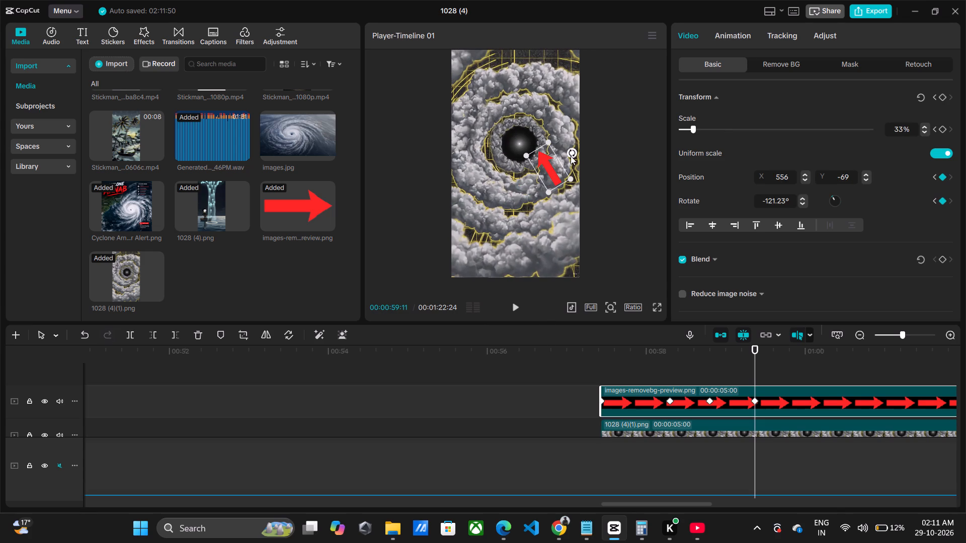
pyautogui.moveTo(571, 156); pyautogui.dragTo(570, 148)
# Replay the transition from the storm clip into the animated arrow to check it against the voiceover.
pyautogui.click(569, 385)
pyautogui.press('space')
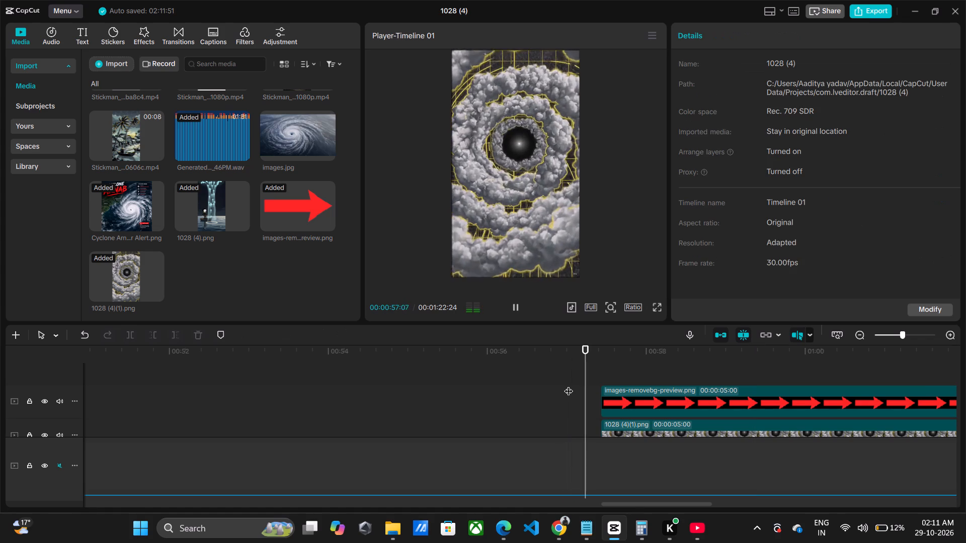
pyautogui.press('space')
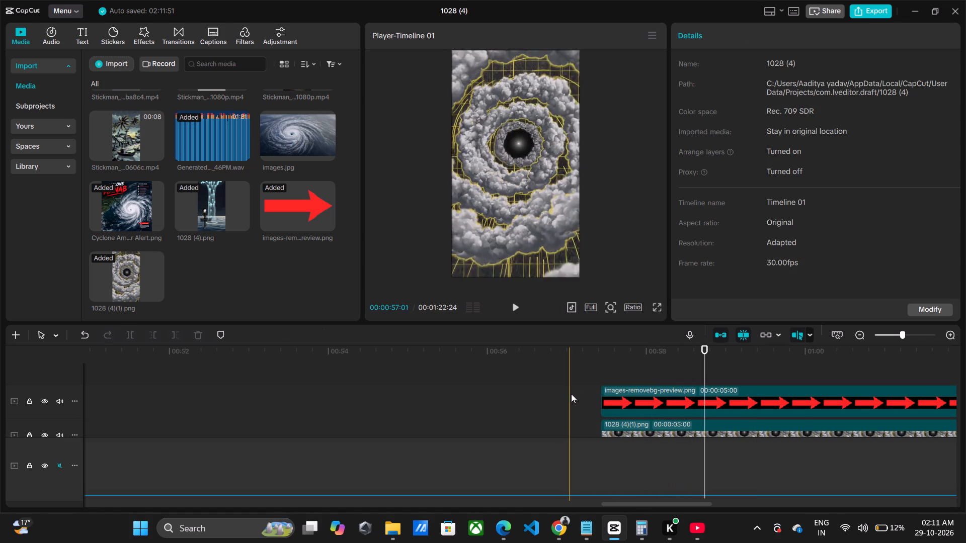
pyautogui.click(575, 381)
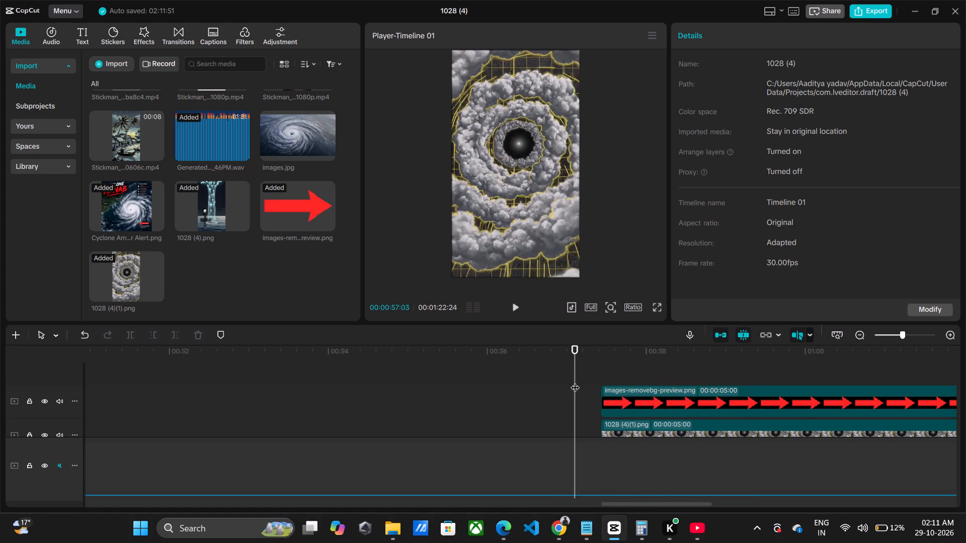
pyautogui.press('space')
pyautogui.press('space')
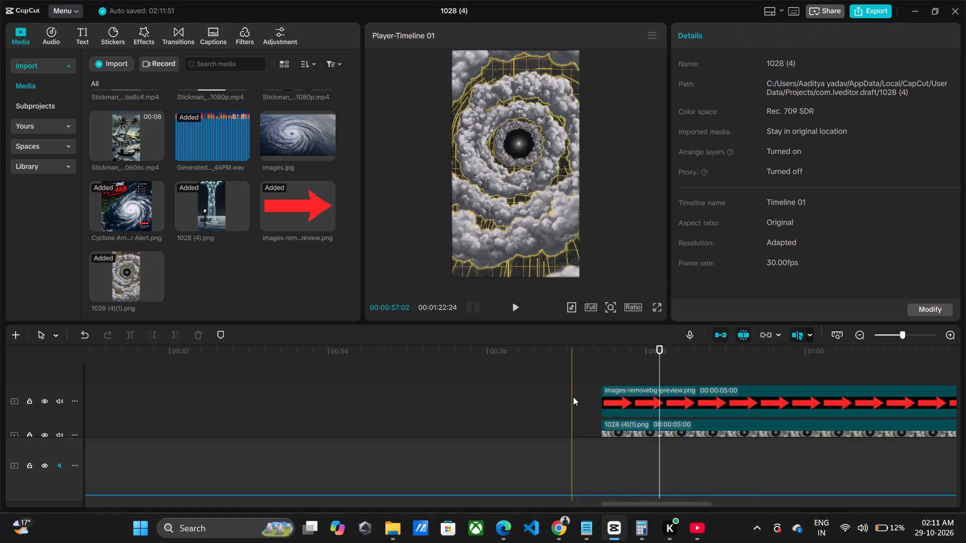
pyautogui.press('space')
pyautogui.press('space')
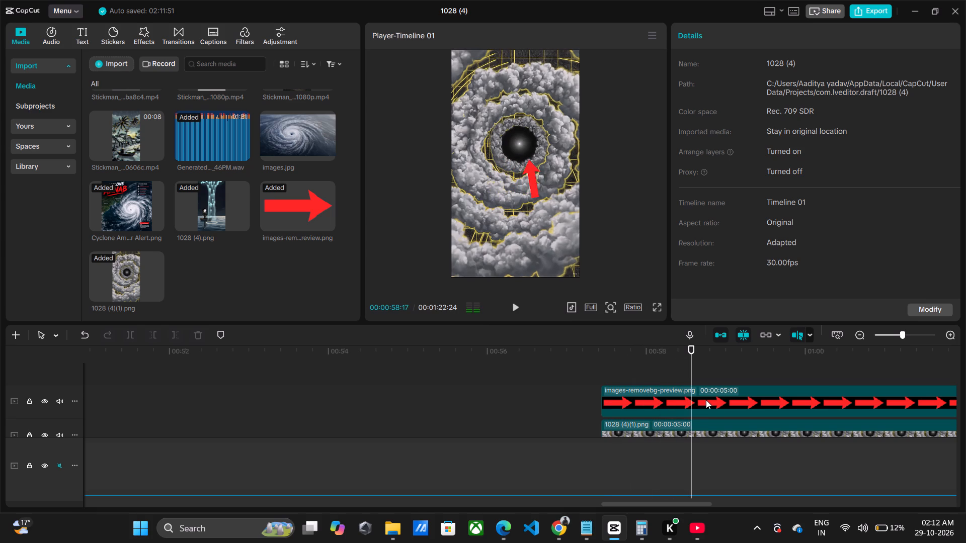
# Trim the end of the storm still to a duration of 00:00:01:08 and the arrow clip to end at about 00:00:58:17.
pyautogui.click(706, 400)
pyautogui.scroll(-2, 703, 398)
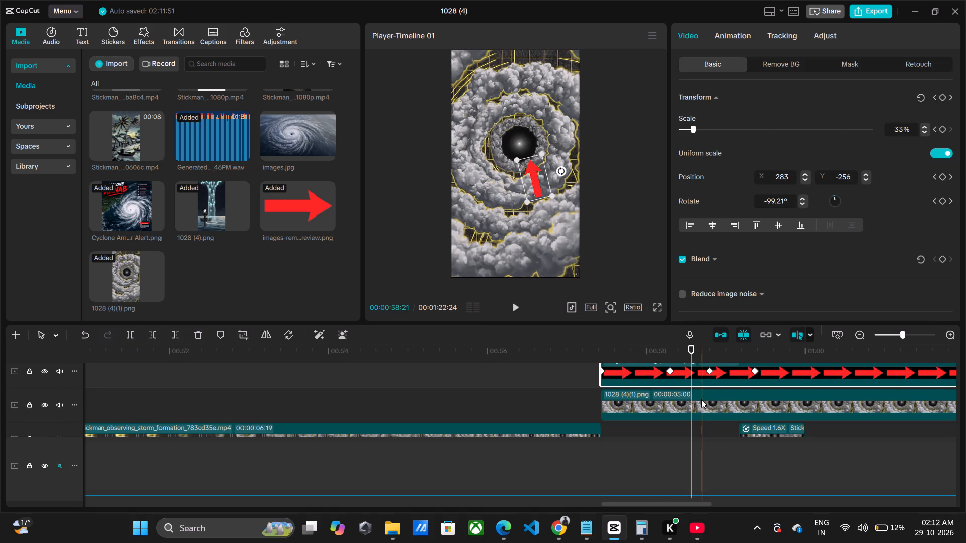
pyautogui.click(701, 399)
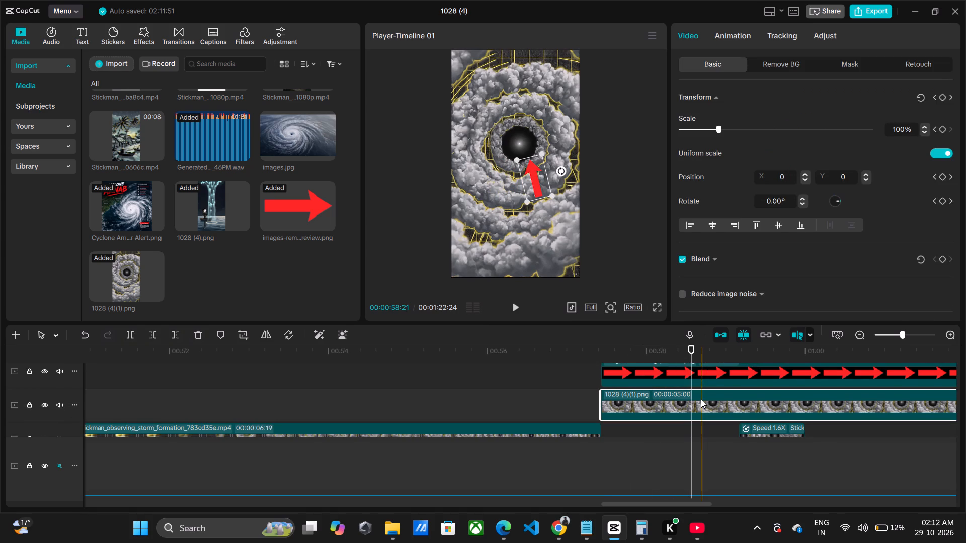
pyautogui.press('w')
pyautogui.click(694, 376)
pyautogui.press('w')
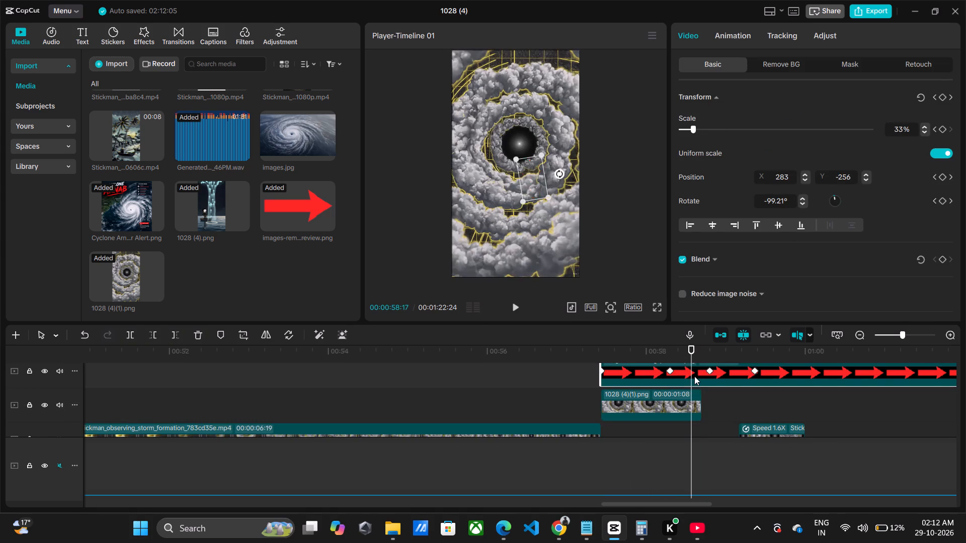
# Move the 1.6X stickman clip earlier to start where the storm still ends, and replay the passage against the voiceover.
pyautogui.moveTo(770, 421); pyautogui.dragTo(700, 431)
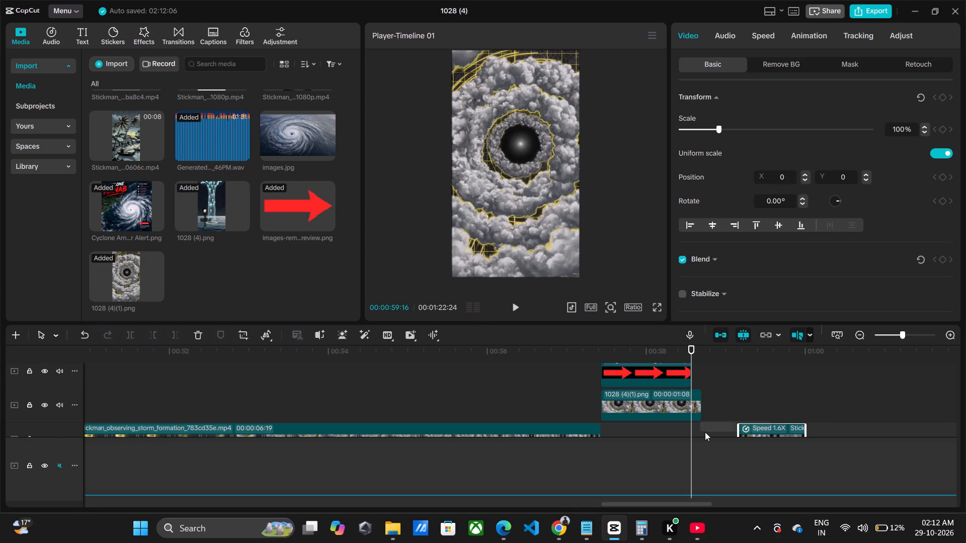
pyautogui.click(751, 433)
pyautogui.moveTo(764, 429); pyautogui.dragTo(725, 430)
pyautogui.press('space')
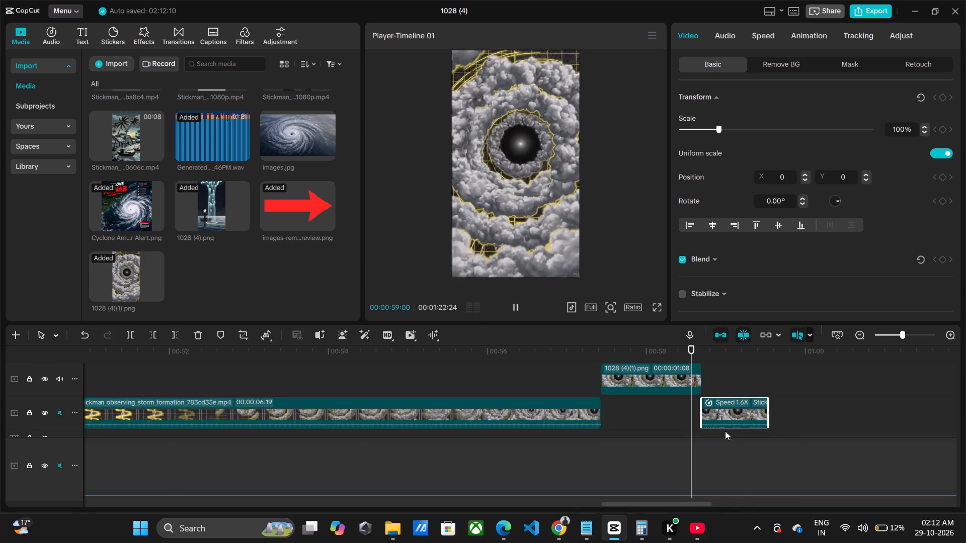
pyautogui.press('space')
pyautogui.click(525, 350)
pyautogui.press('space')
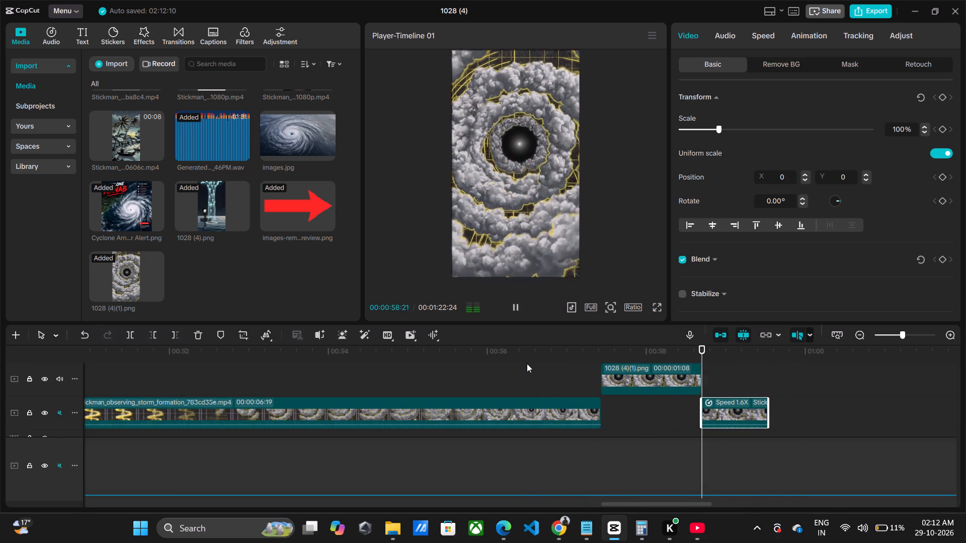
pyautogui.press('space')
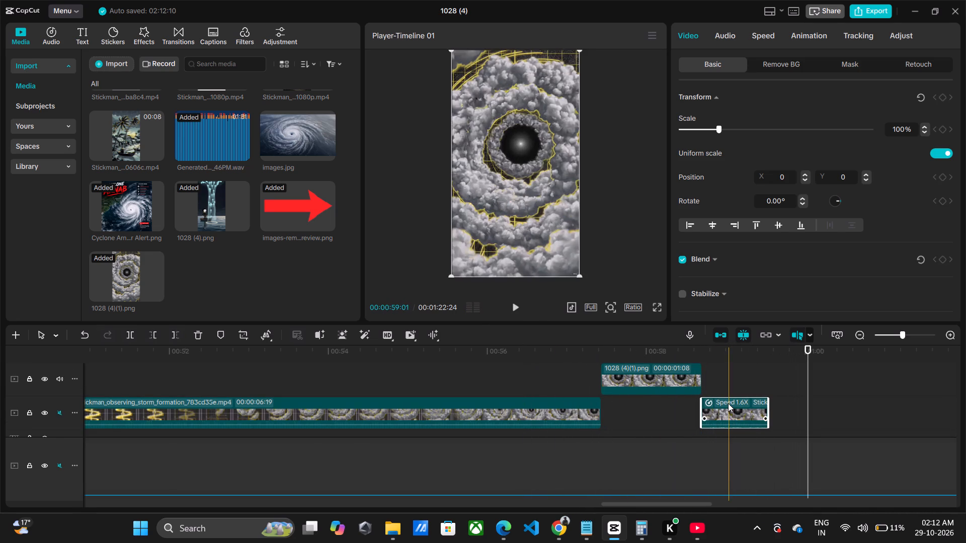
# Move the 1.6X clip later to start at about 00:00:59:08, extend the still to 00:00:01:25 to meet it, and replay the passage.
pyautogui.moveTo(728, 403); pyautogui.dragTo(772, 404)
pyautogui.click(699, 382)
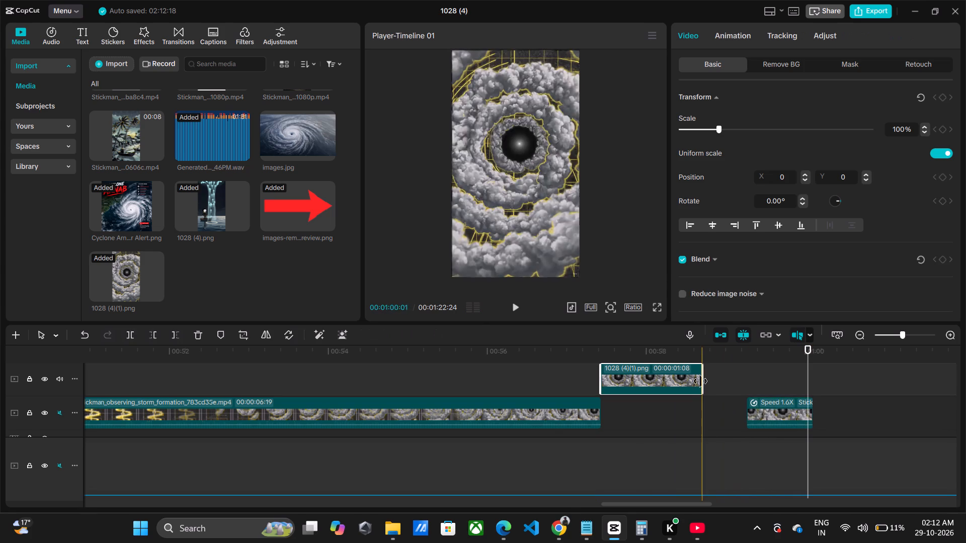
pyautogui.moveTo(702, 380); pyautogui.dragTo(742, 390)
pyautogui.click(579, 352)
pyautogui.press('space')
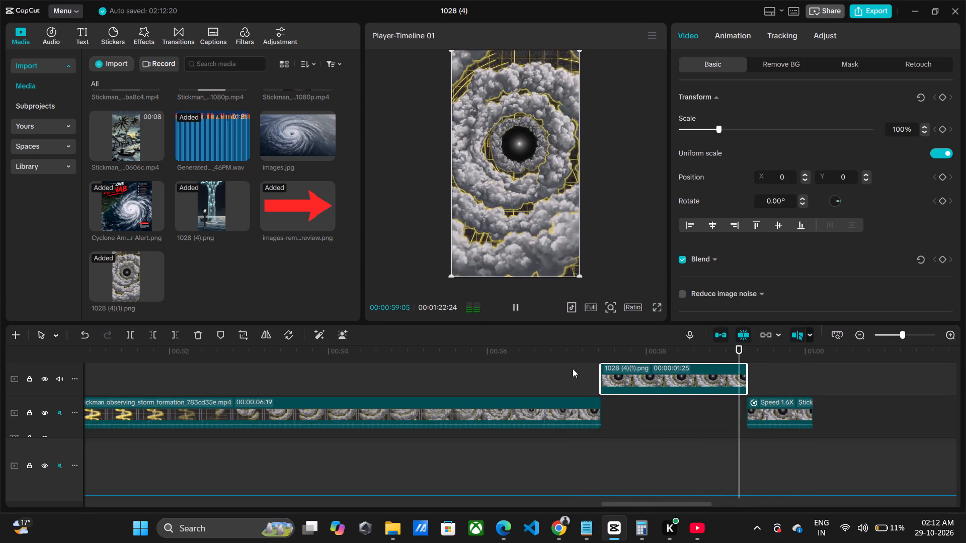
pyautogui.press('space')
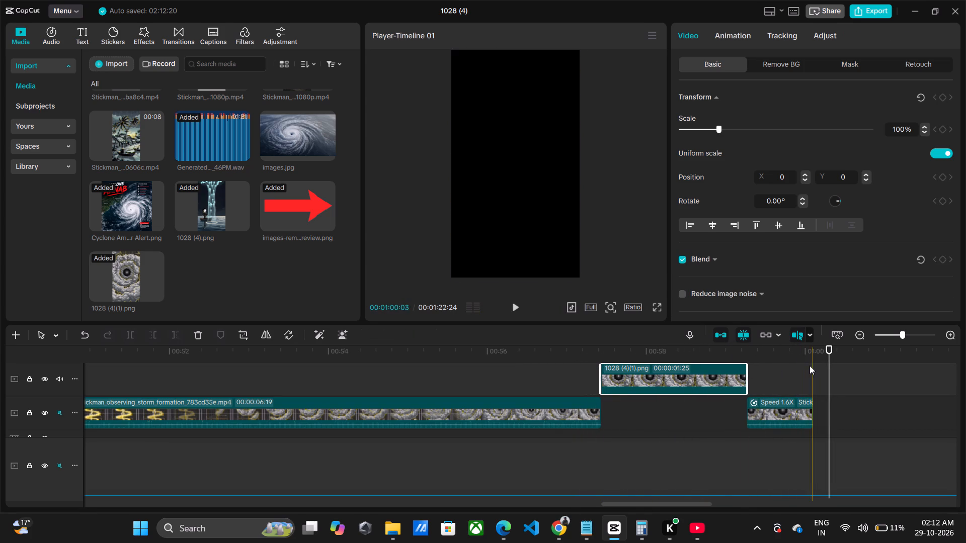
# Cut the silence between 00:01:00:01 and 00:01:00:16 out of the voiceover and move the remaining audio up against the split.
pyautogui.click(809, 366)
pyautogui.click(809, 366)
pyautogui.scroll(-5, 812, 375)
pyautogui.click(846, 429)
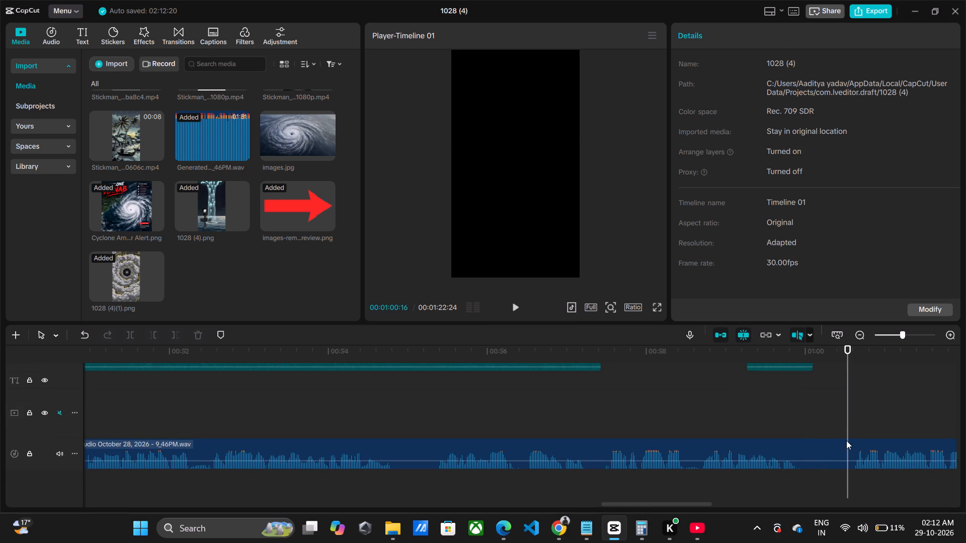
pyautogui.click(808, 443)
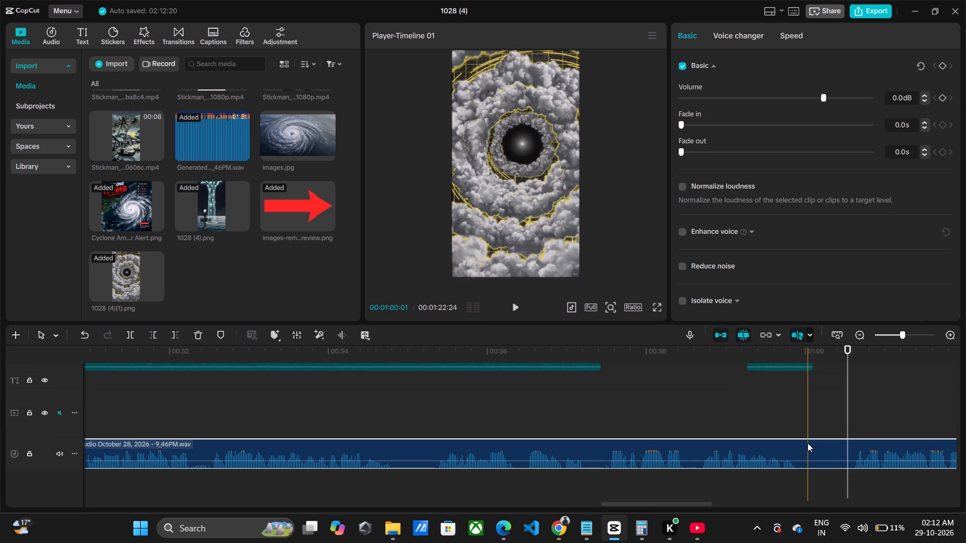
pyautogui.hotkey('ctrl', 'b')
pyautogui.press('q')
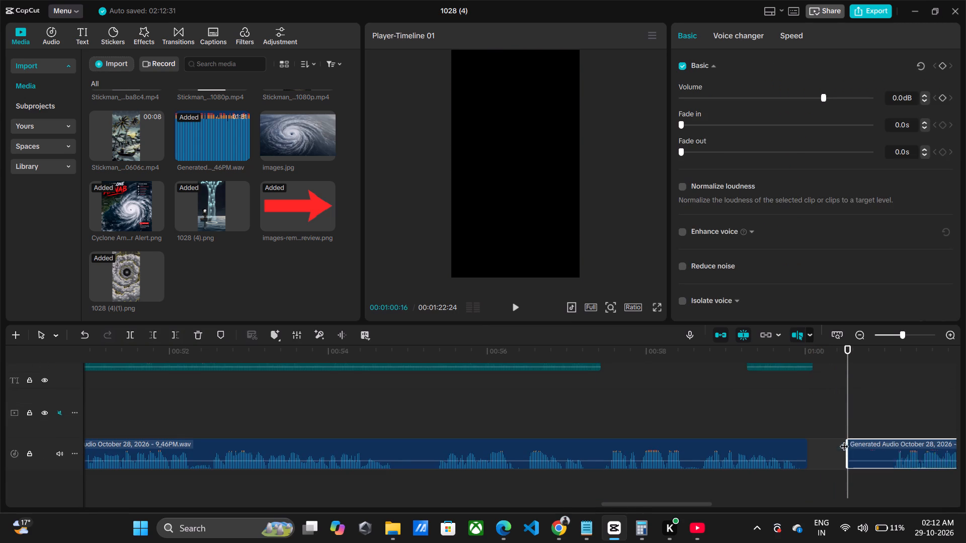
pyautogui.moveTo(872, 444); pyautogui.dragTo(833, 447)
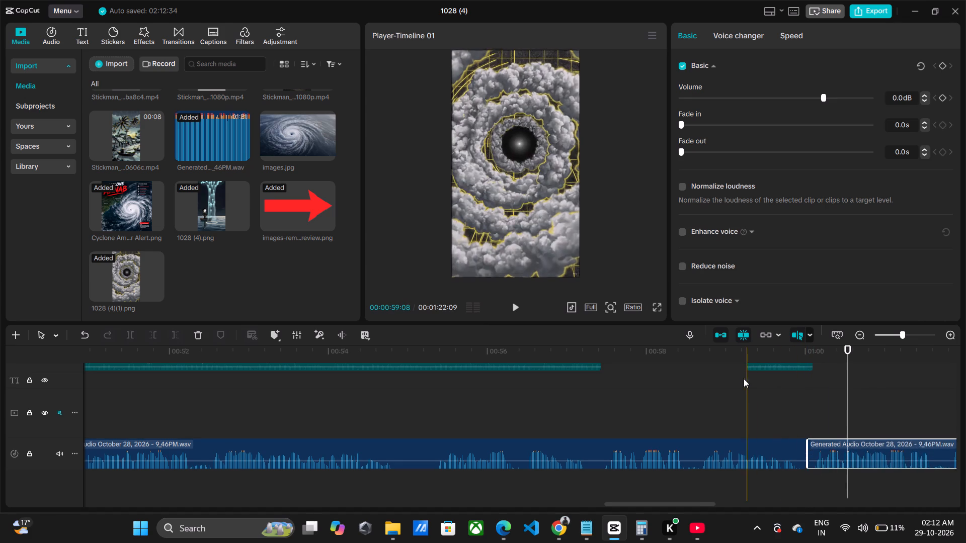
# Replay the voiceover across the closed cut around 00:01:00 to check the join.
pyautogui.click(741, 377)
pyautogui.press('space')
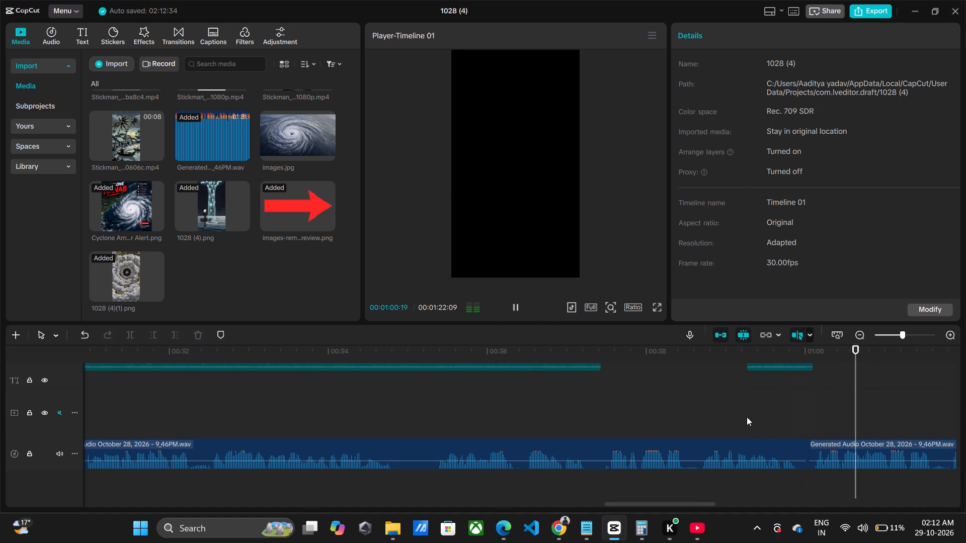
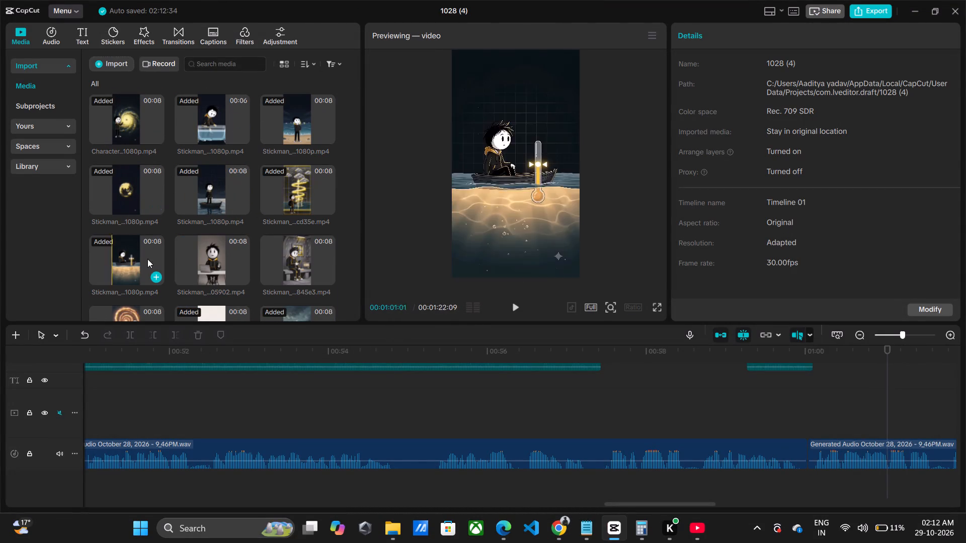
pyautogui.scroll(-2, 176, 251)
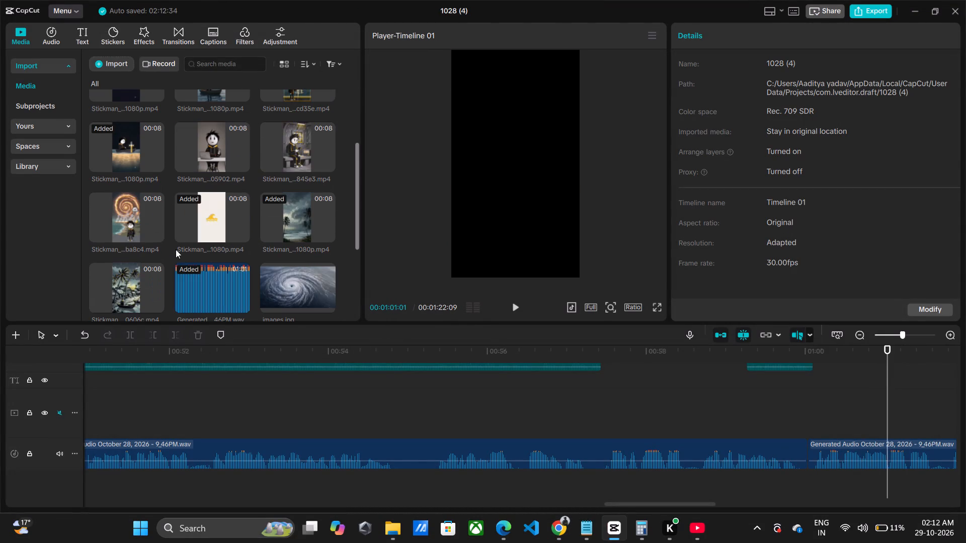
pyautogui.moveTo(127, 220); pyautogui.dragTo(889, 406)
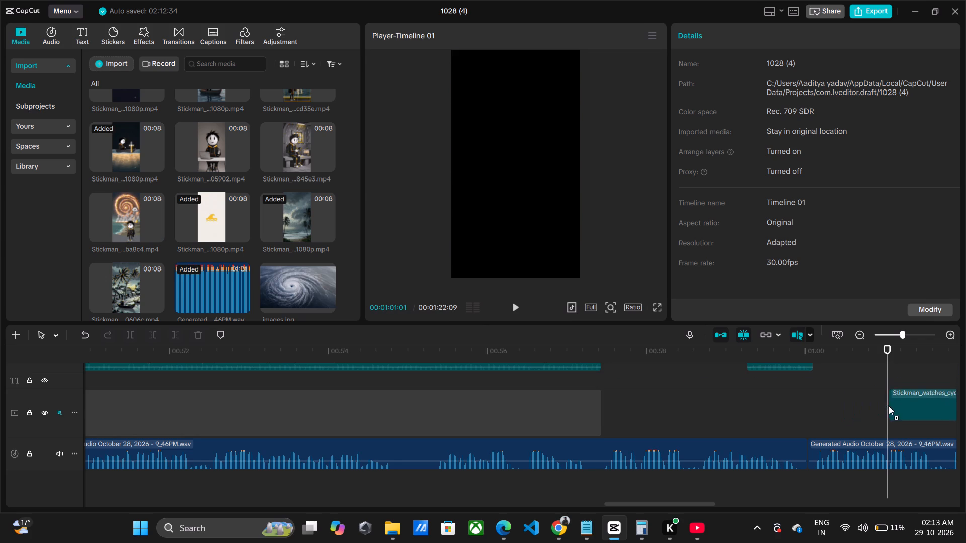
pyautogui.moveTo(889, 406); pyautogui.dragTo(843, 369)
pyautogui.scroll(4, 842, 405)
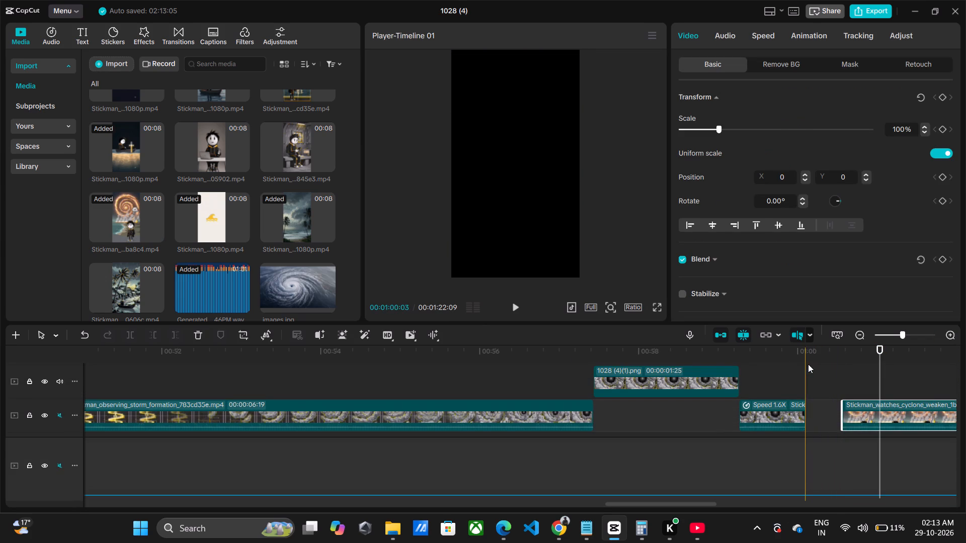
pyautogui.click(808, 364)
pyautogui.moveTo(878, 411); pyautogui.dragTo(844, 418)
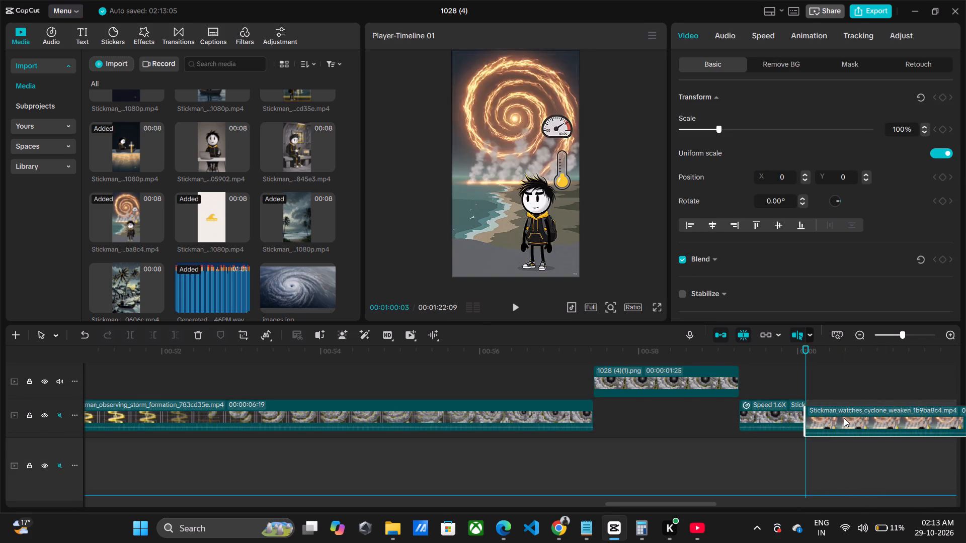
# Play back the newly placed cyclone-weakening clip to check its timing against the voiceover.
pyautogui.click(735, 360)
pyautogui.press('space')
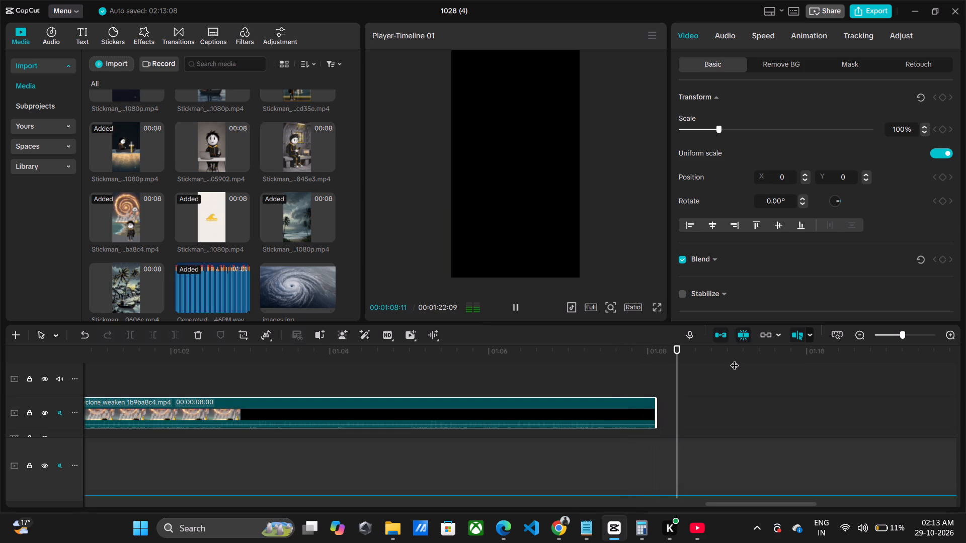
pyautogui.press('space')
pyautogui.hotkey('alt', 'Tab')
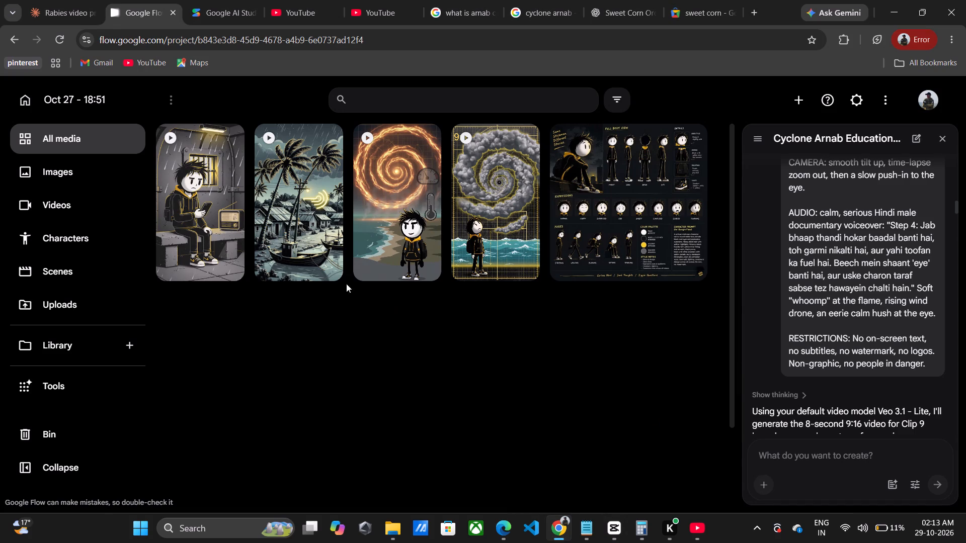
pyautogui.hotkey('alt', 'Tab')
pyautogui.click(110, 362)
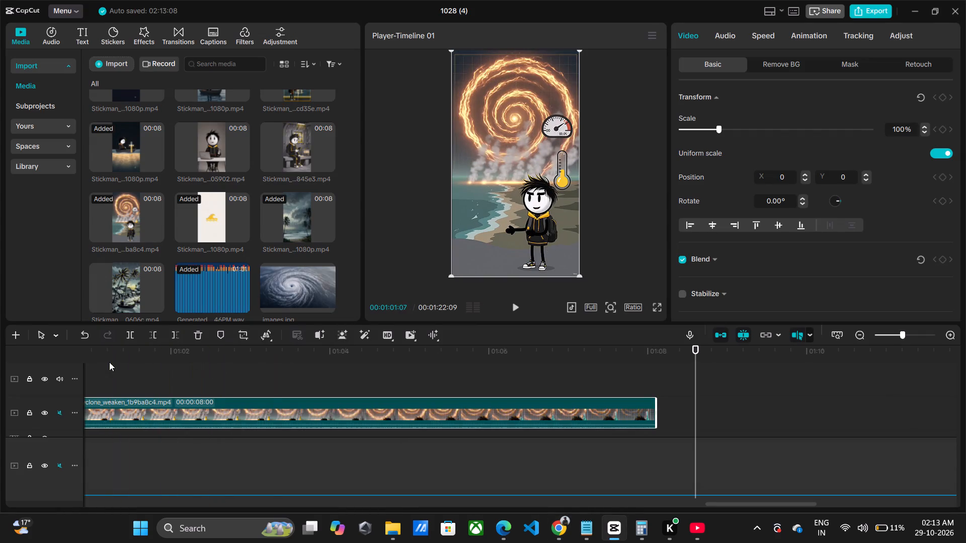
pyautogui.press('space')
pyautogui.press('space')
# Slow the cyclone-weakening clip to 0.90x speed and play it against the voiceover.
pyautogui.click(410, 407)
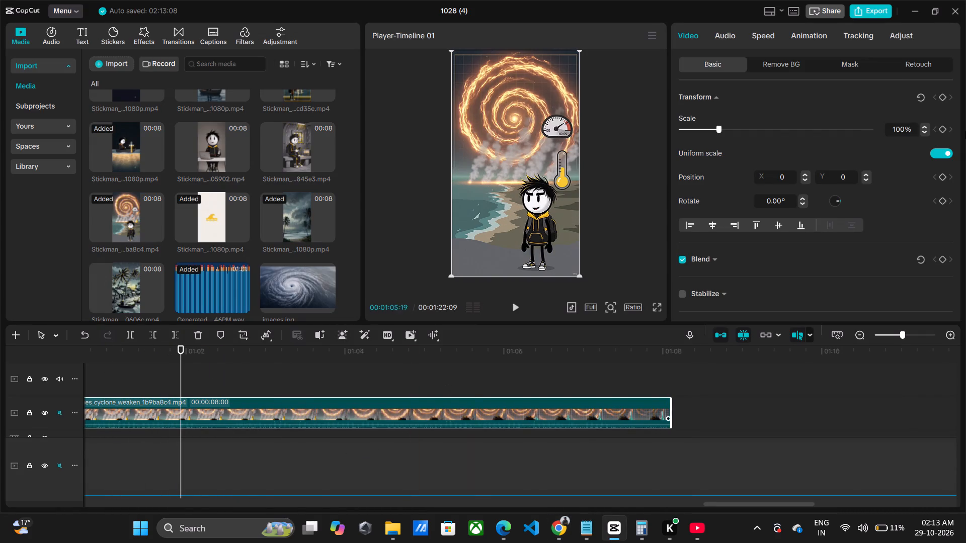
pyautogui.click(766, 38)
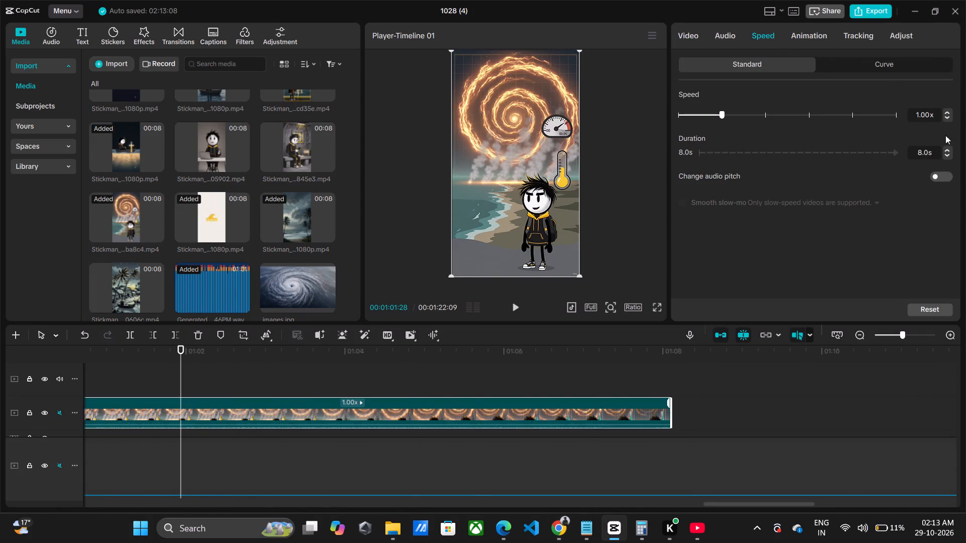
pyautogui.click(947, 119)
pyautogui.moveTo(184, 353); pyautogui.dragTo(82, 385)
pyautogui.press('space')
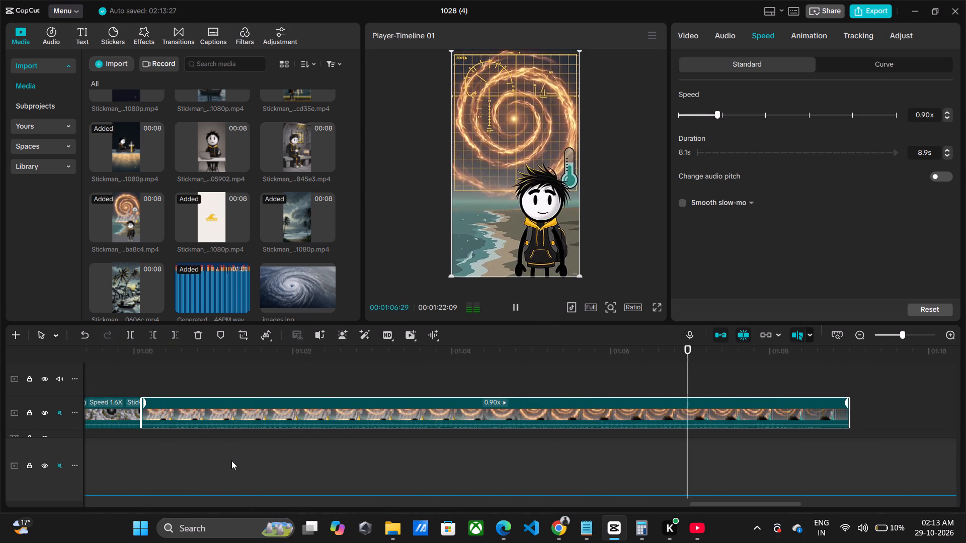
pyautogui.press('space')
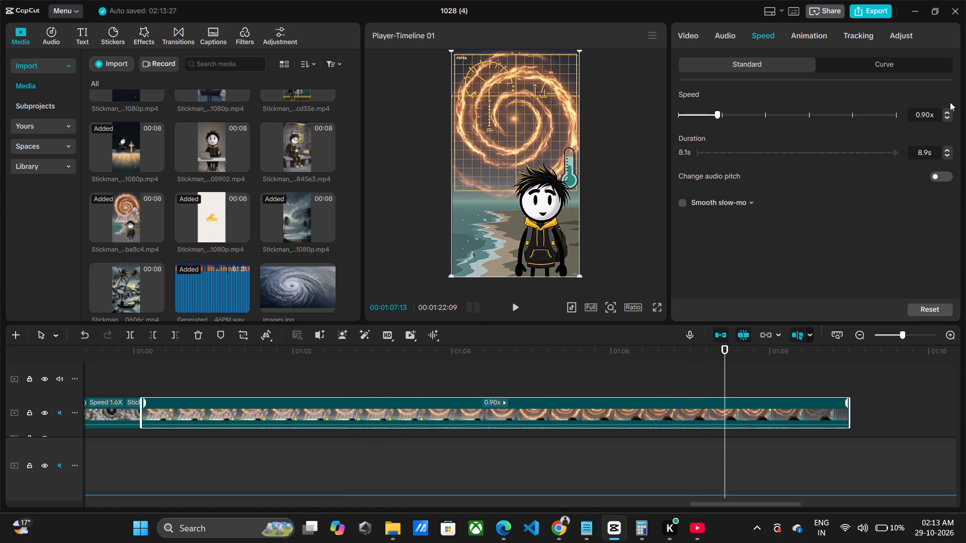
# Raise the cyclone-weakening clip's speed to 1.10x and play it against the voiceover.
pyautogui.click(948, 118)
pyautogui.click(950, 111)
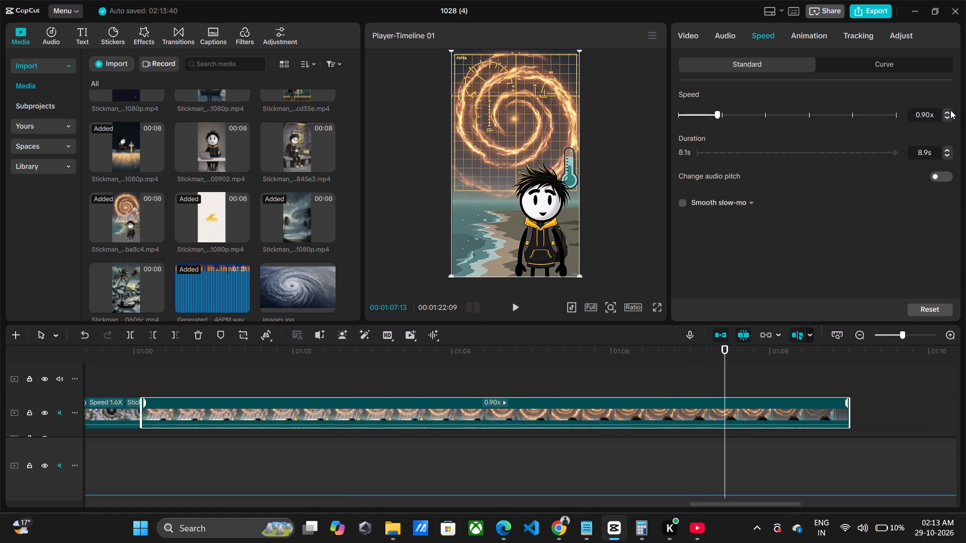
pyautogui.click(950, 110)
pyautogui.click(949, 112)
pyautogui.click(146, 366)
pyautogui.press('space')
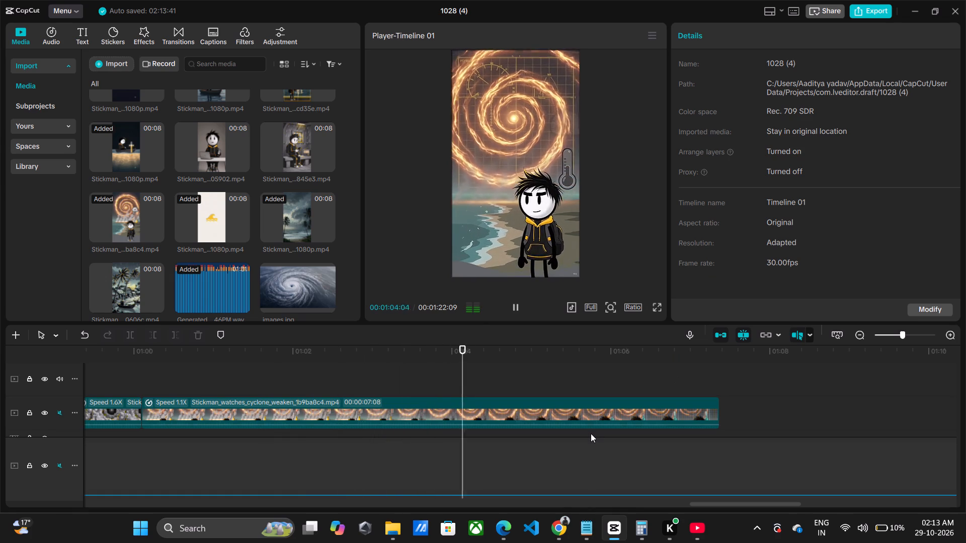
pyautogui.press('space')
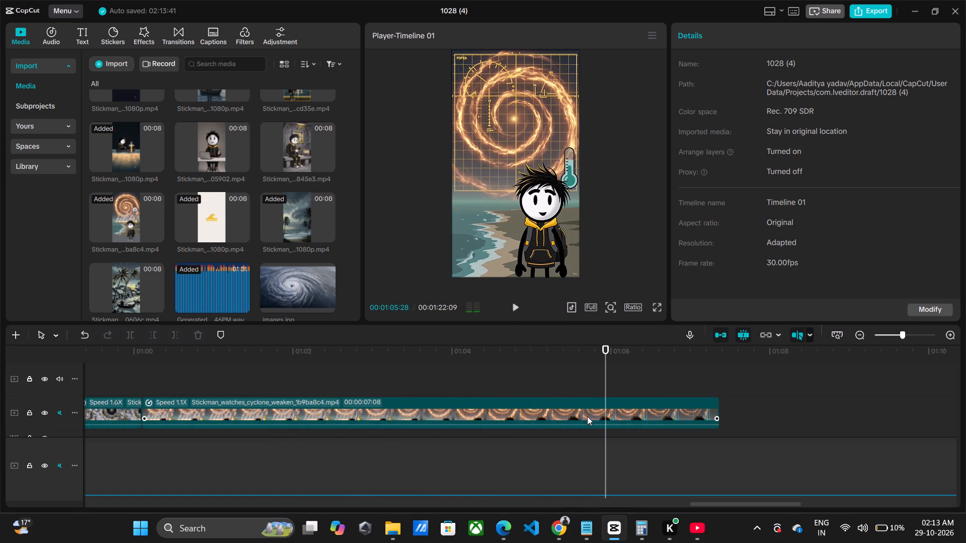
# Check the cyclone-weakening clip's end against the voiceover waveform and set its speed to 1.30x.
pyautogui.click(588, 414)
pyautogui.press('space')
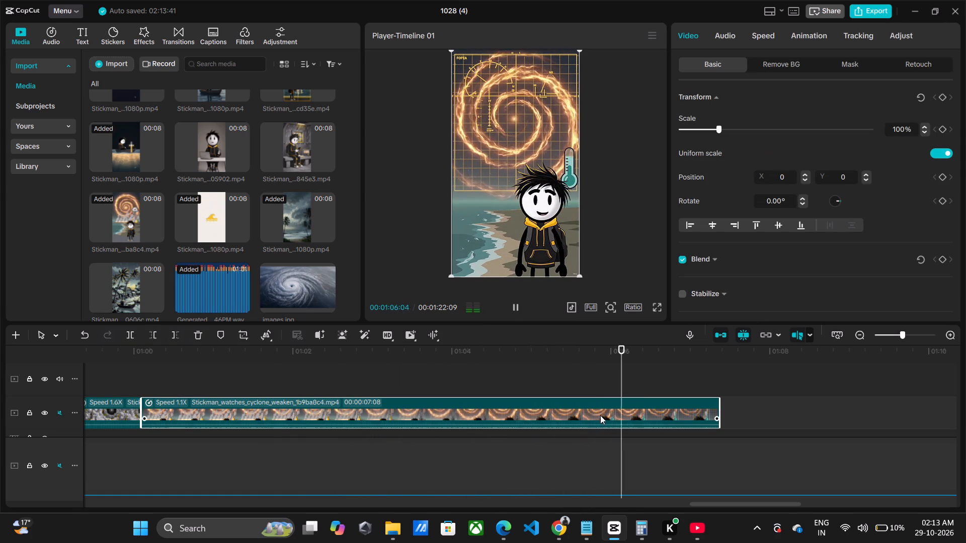
pyautogui.press('space')
pyautogui.scroll(-3, 648, 411)
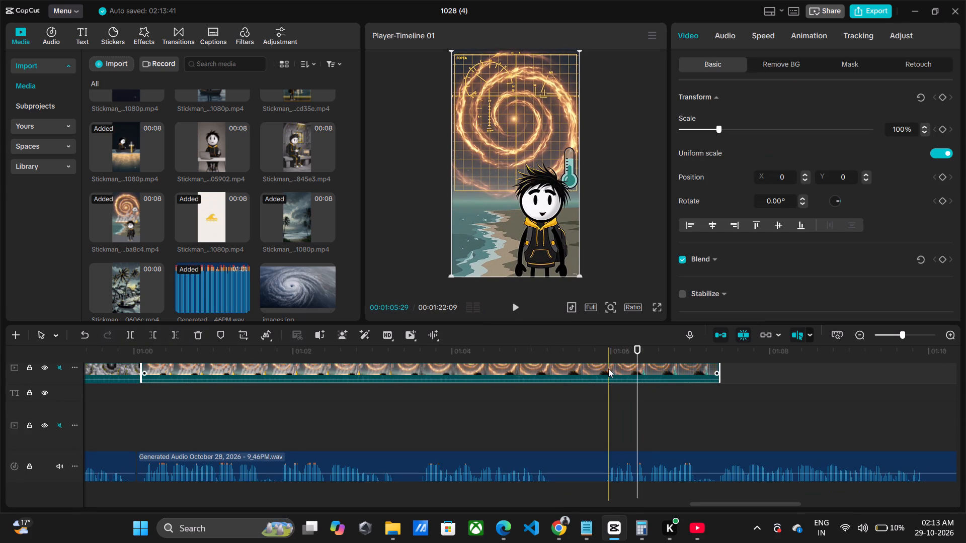
pyautogui.click(607, 369)
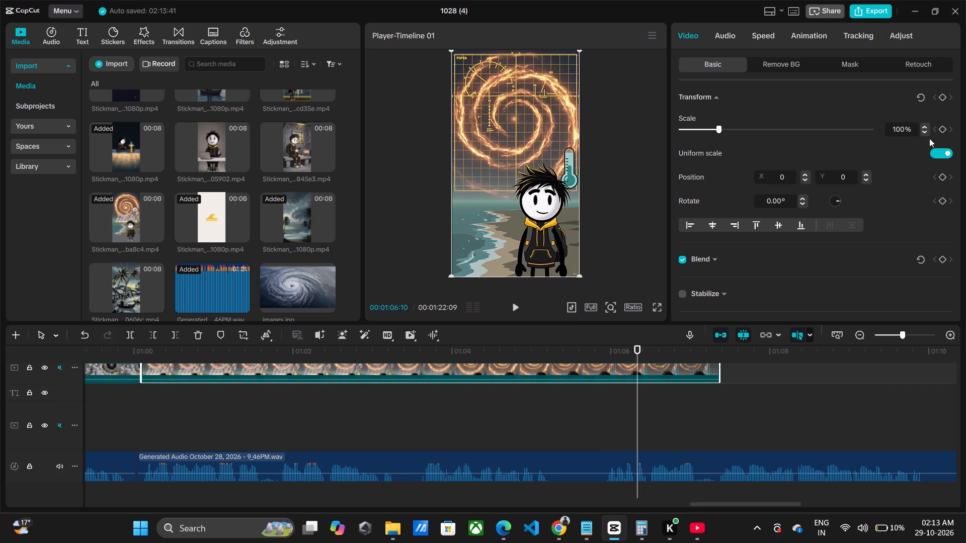
pyautogui.click(770, 40)
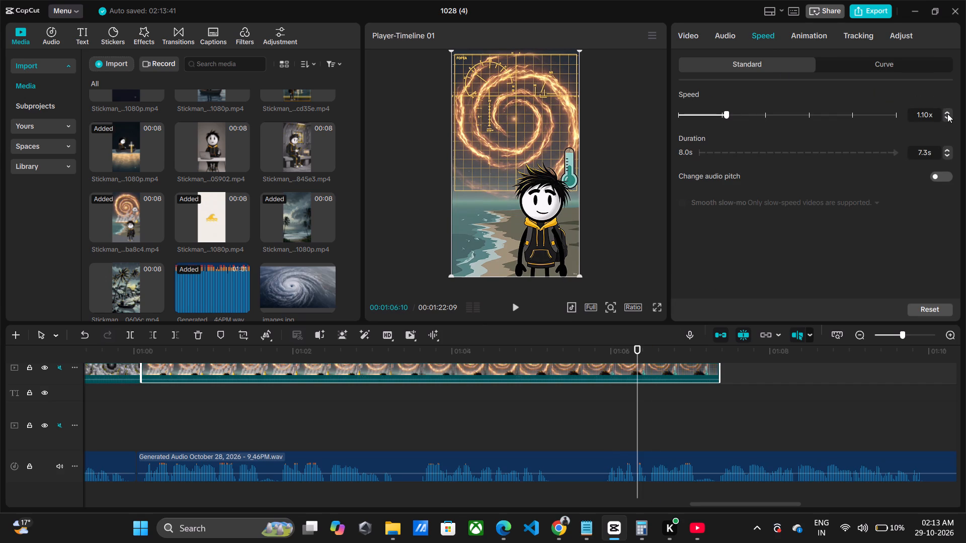
pyautogui.click(947, 113)
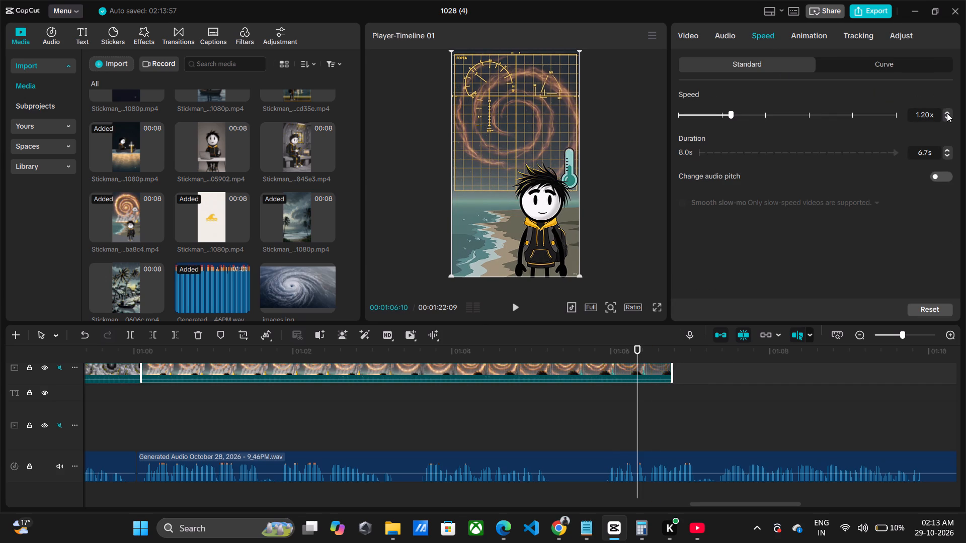
pyautogui.click(947, 113)
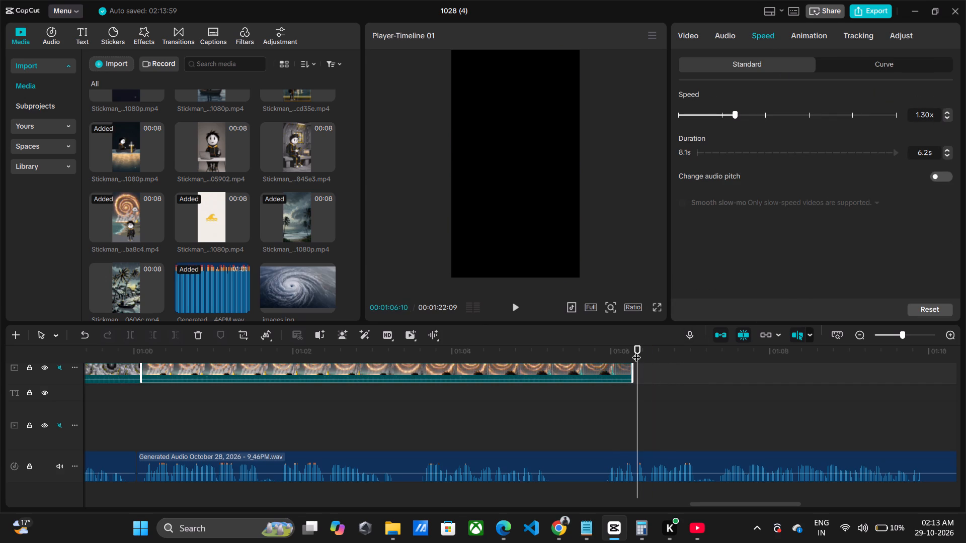
# Add the stormy coastal village clip with palms and boats to the timeline, directly after the cyclone-weakening clip at 1:06:08.
pyautogui.click(636, 351)
pyautogui.scroll(5, 226, 264)
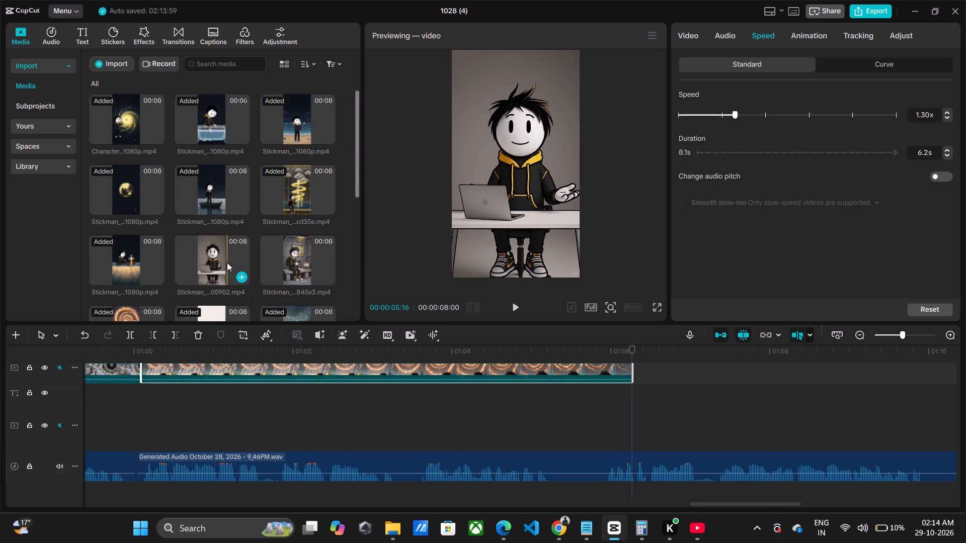
pyautogui.scroll(-1, 267, 254)
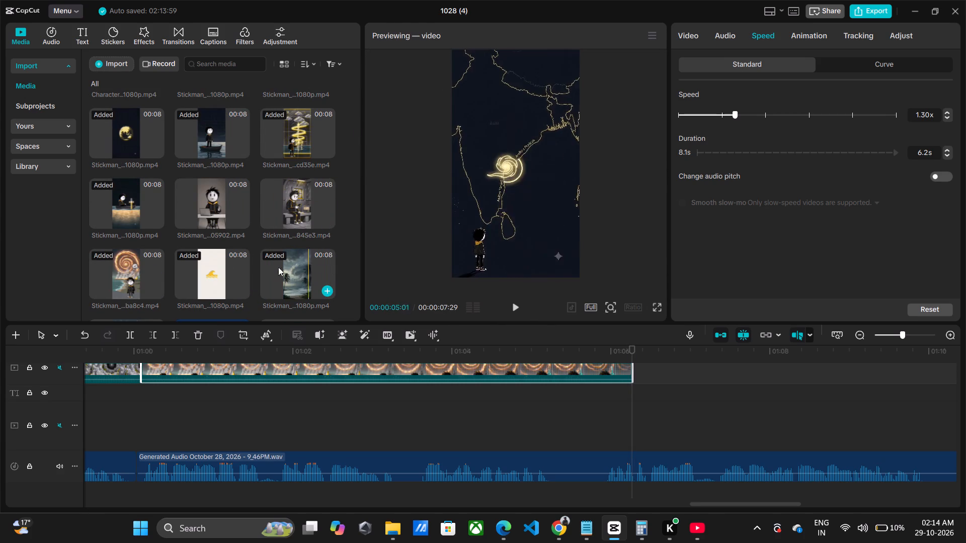
pyautogui.scroll(-2, 209, 272)
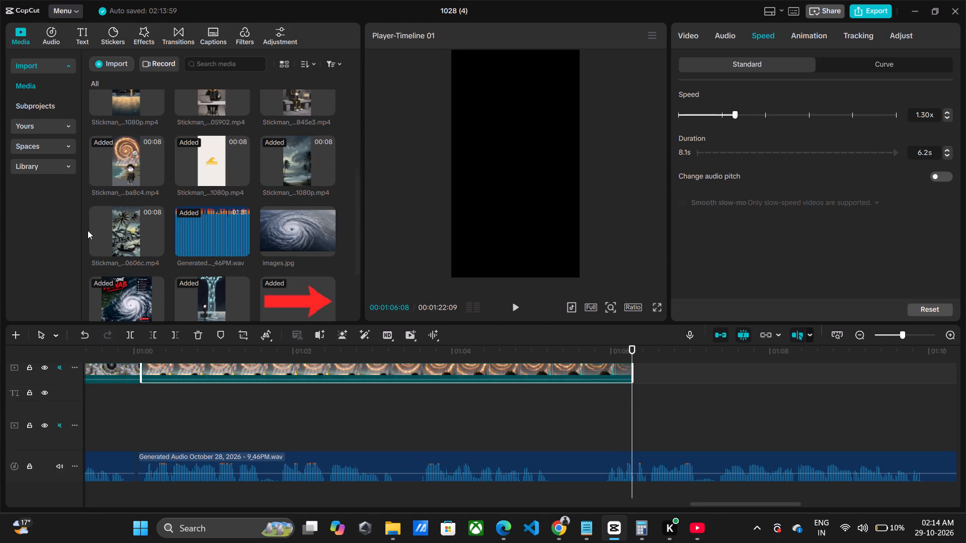
pyautogui.moveTo(108, 230); pyautogui.dragTo(421, 283)
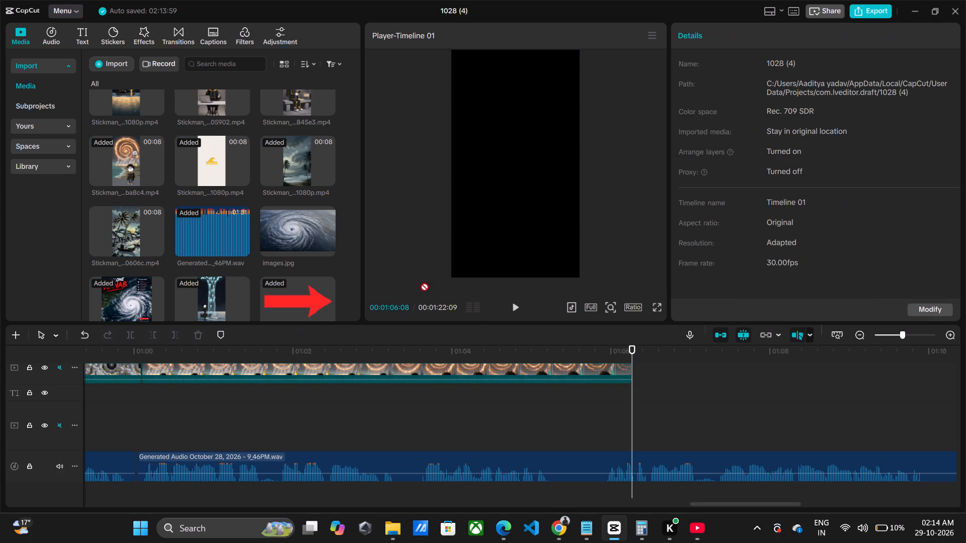
pyautogui.moveTo(421, 283); pyautogui.dragTo(634, 364)
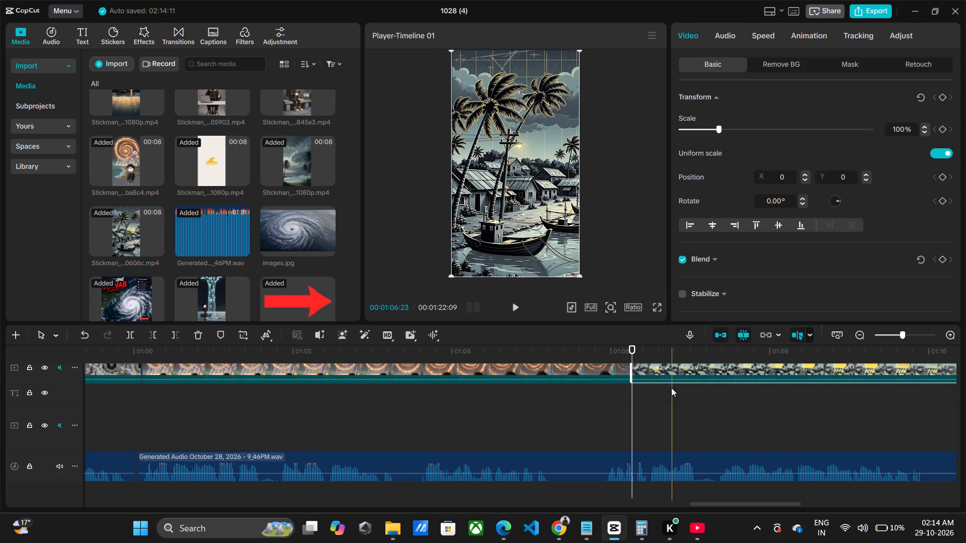
# Play back the village clip and the transition into it, checking its rain and wave scenes against the voiceover.
pyautogui.press('space')
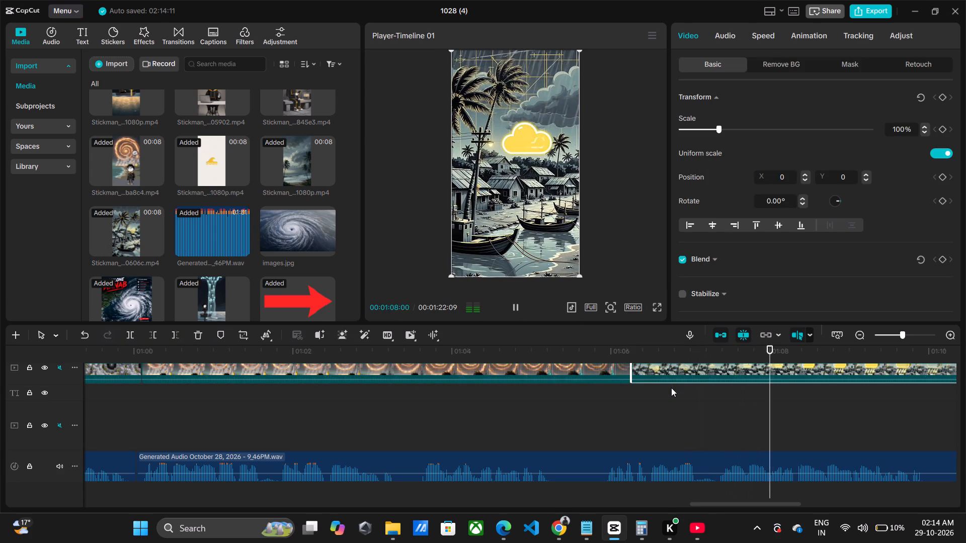
pyautogui.press('space')
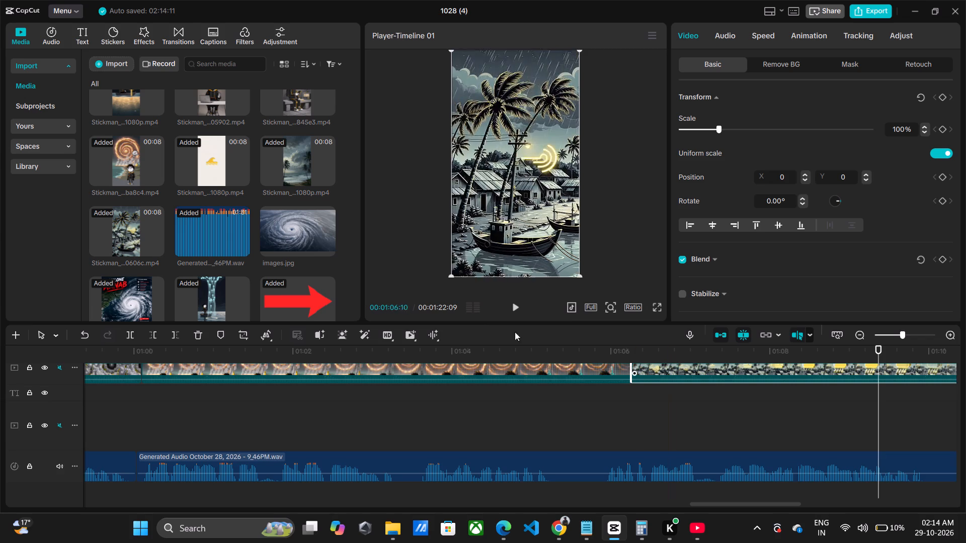
pyautogui.click(505, 355)
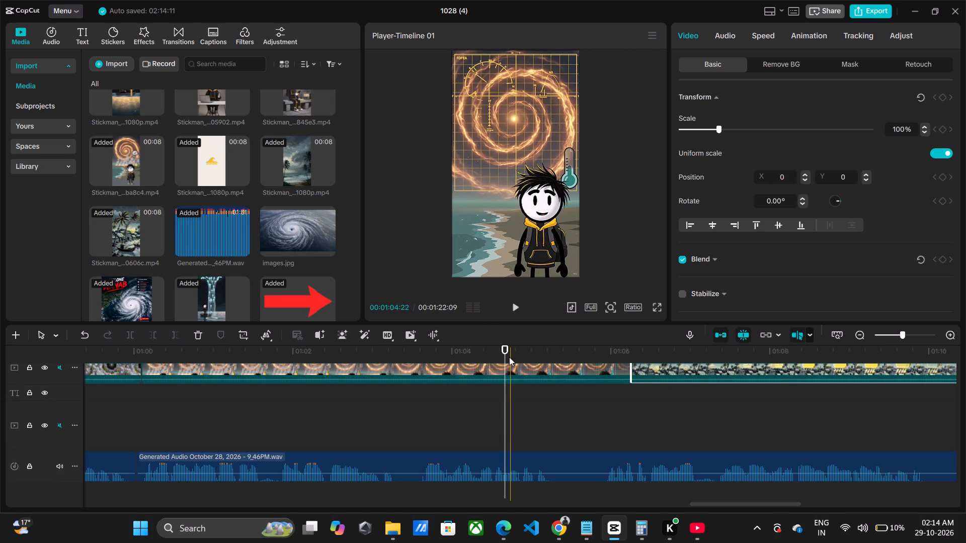
pyautogui.press('space')
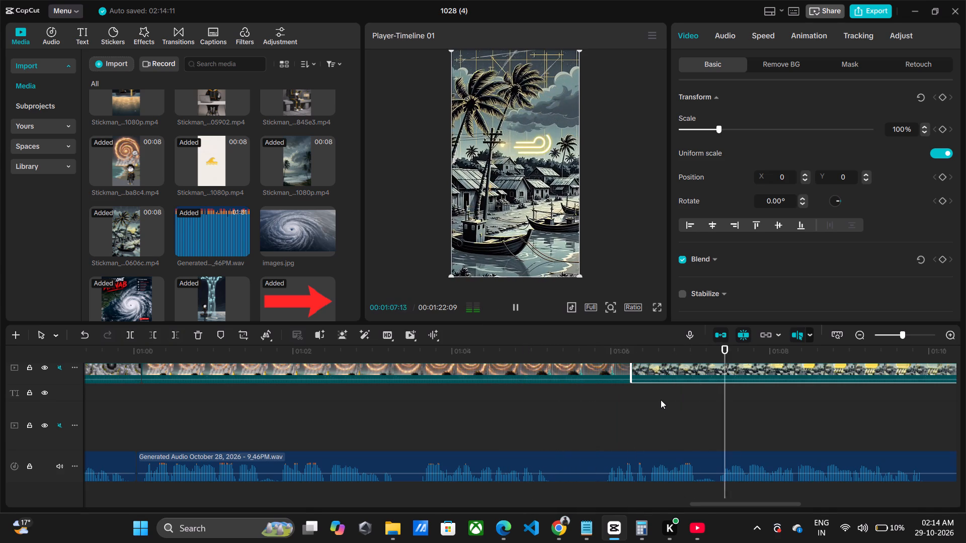
pyautogui.press('space')
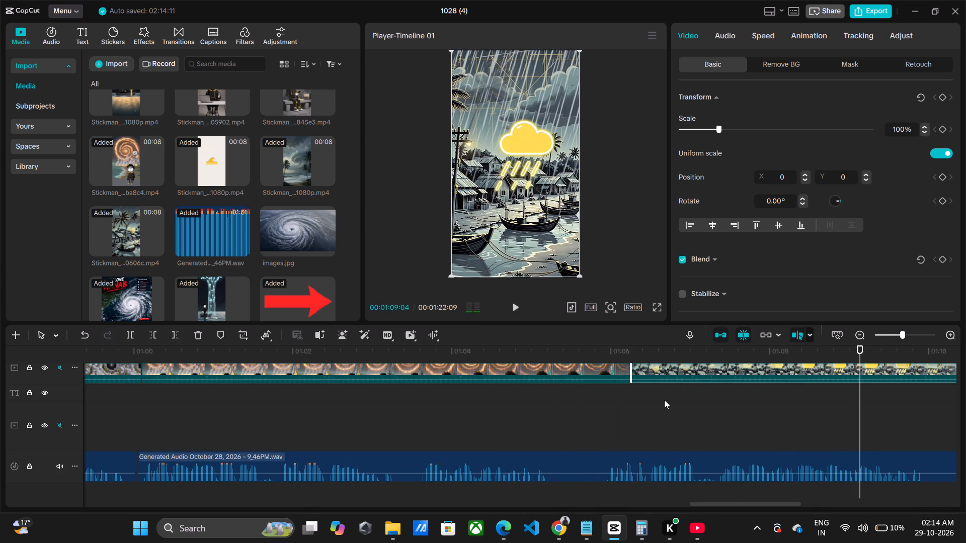
pyautogui.press('space')
pyautogui.press('space')
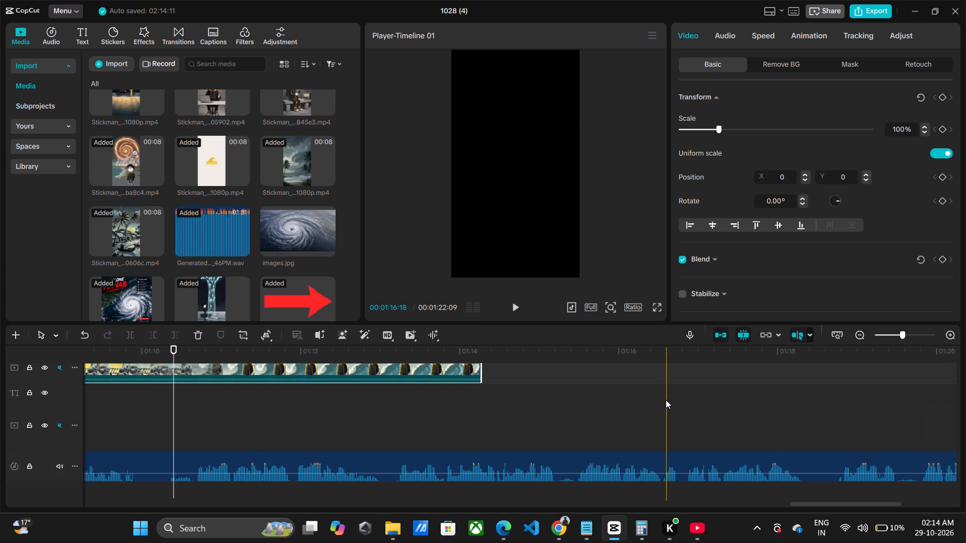
pyautogui.press('space')
pyautogui.press('space')
pyautogui.press('space')
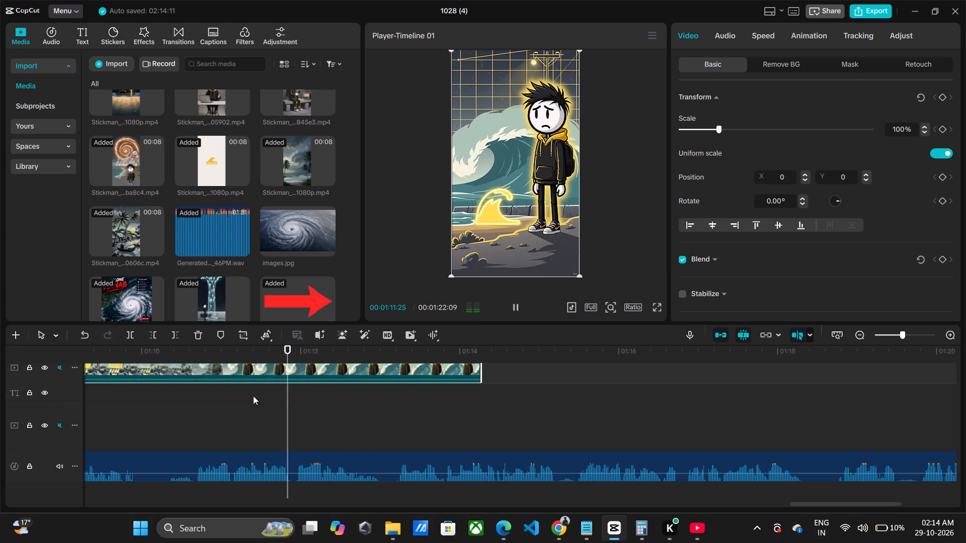
pyautogui.press('space')
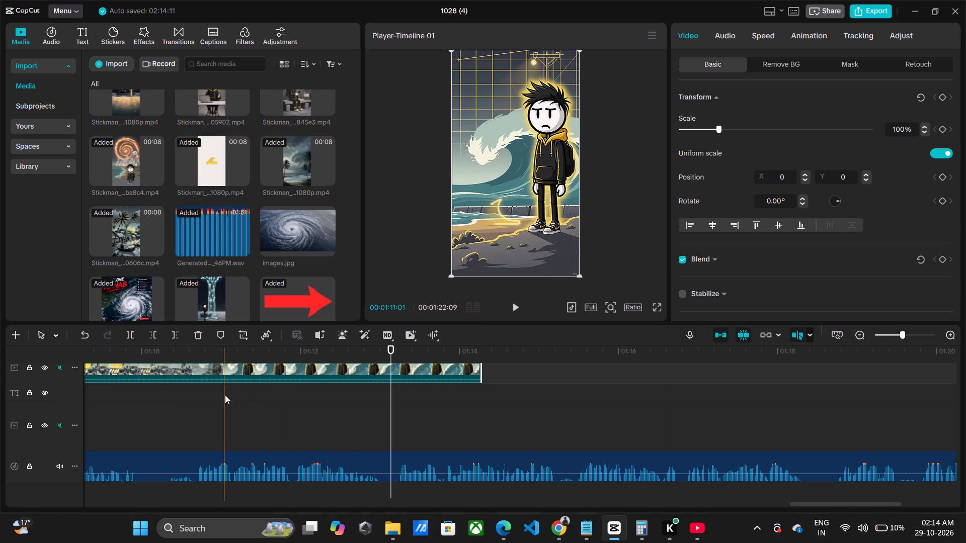
pyautogui.hotkey('alt', 'Tab')
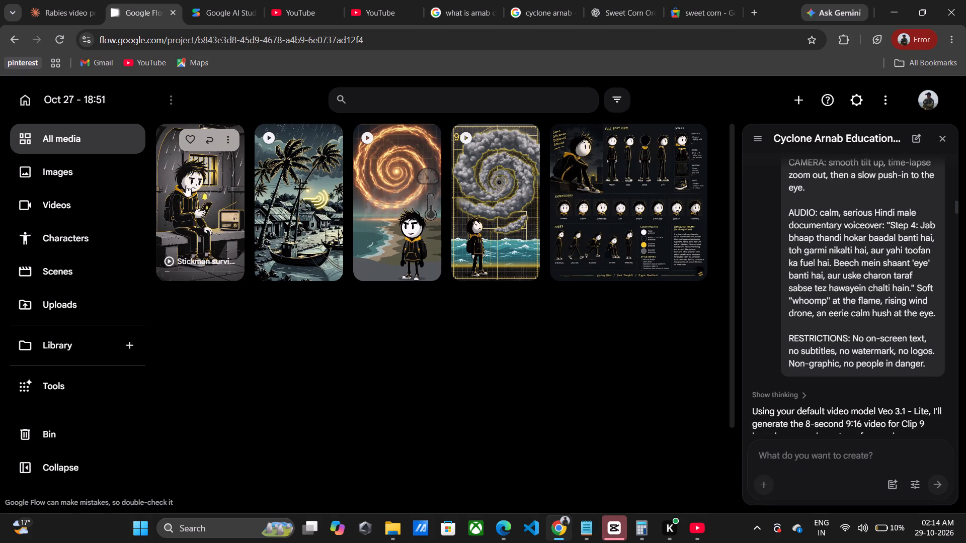
pyautogui.hotkey('alt', 'Tab')
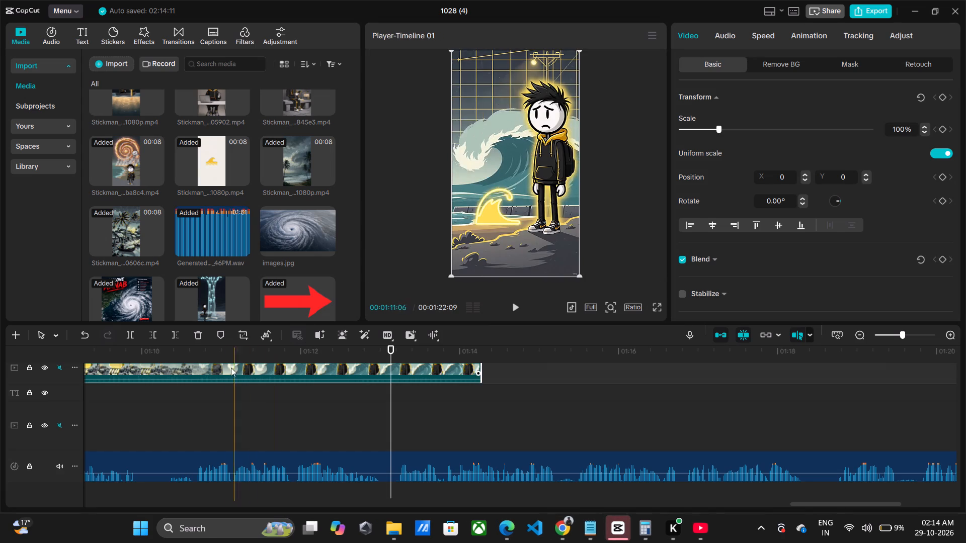
# Trim off the beginning of the coastal village clip up to about 1:09 and play back the remaining part.
pyautogui.moveTo(175, 350); pyautogui.dragTo(109, 354)
pyautogui.press('space')
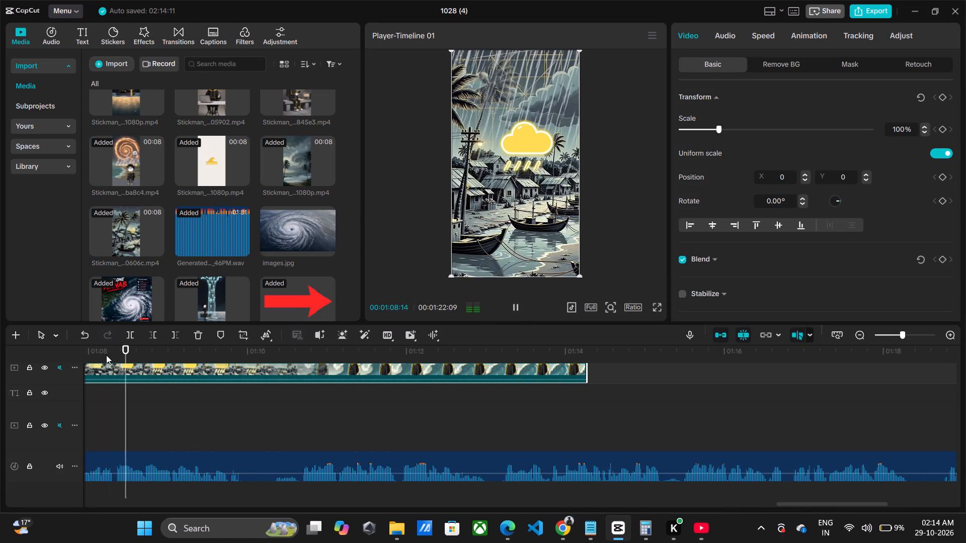
pyautogui.write('q')
pyautogui.press('space')
pyautogui.press('space')
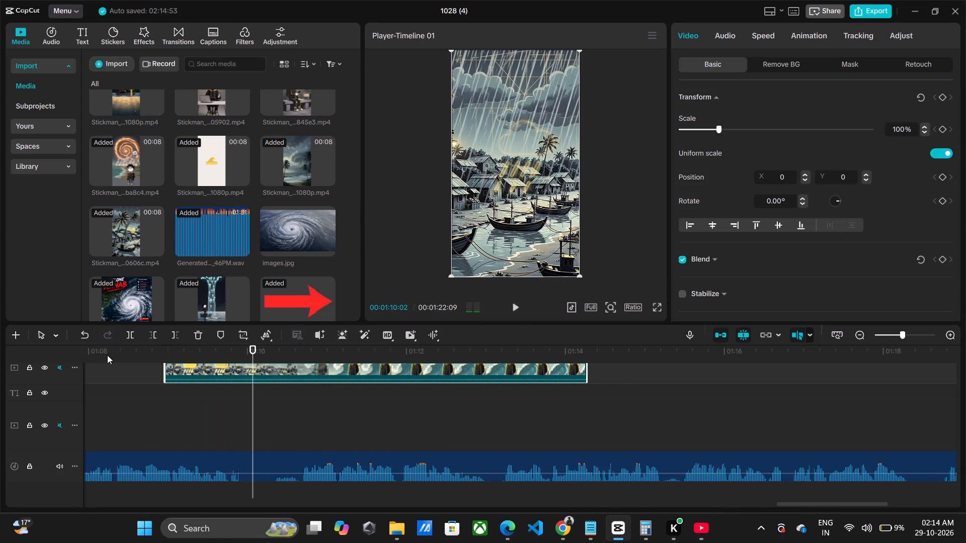
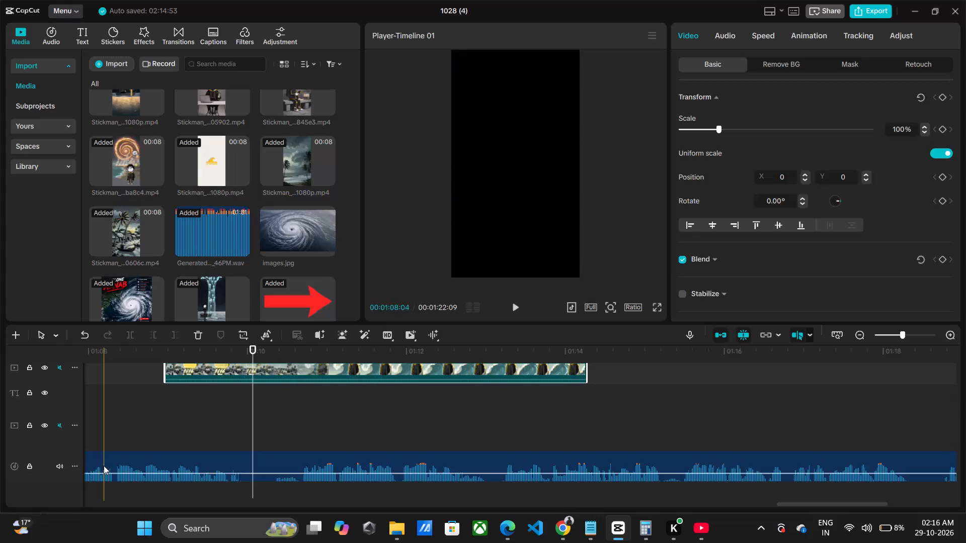
# Play back the voiceover from about 1:08:13 into the trimmed coastal village clip to check where the clip starts.
pyautogui.click(122, 364)
pyautogui.press('space')
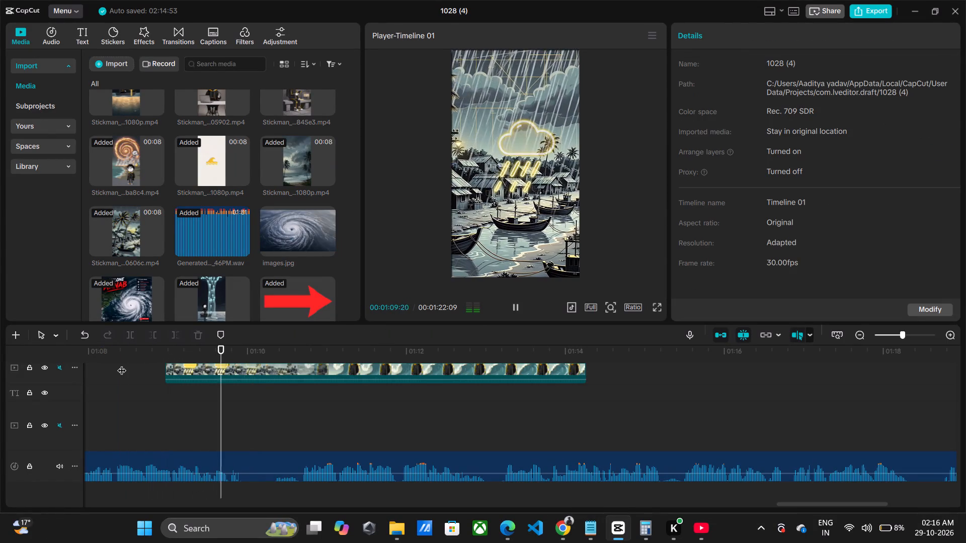
pyautogui.press('space')
pyautogui.click(121, 357)
pyautogui.press('space')
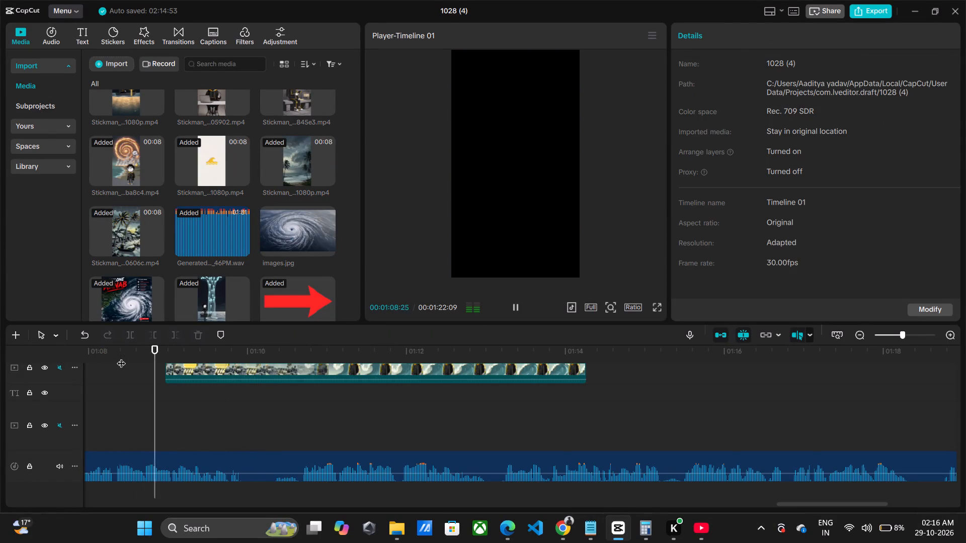
pyautogui.scroll(4, 169, 391)
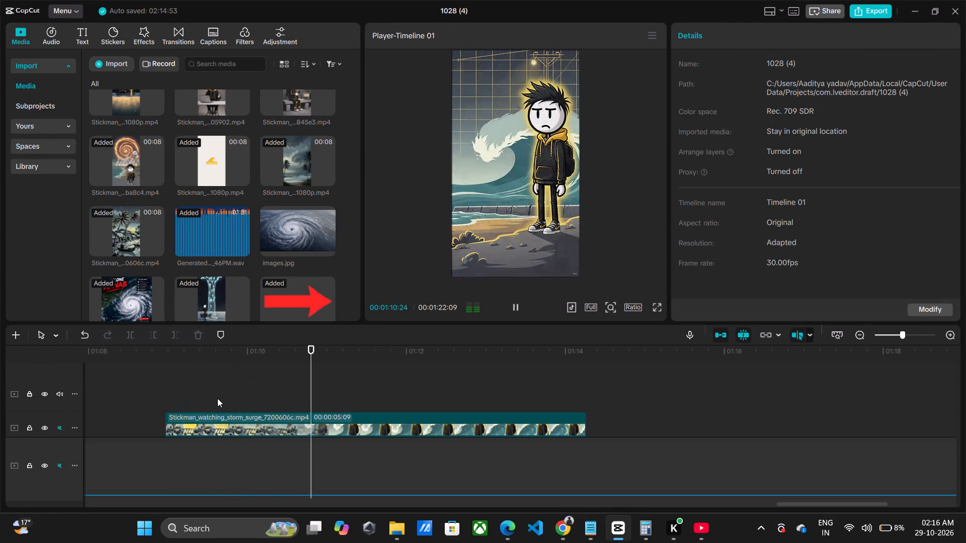
# Play back from about 0:58 through the cyclone-weakening clip, rechecking its last frames near 1:06 against the voiceover.
pyautogui.scroll(-2, 219, 398)
pyautogui.moveTo(158, 352); pyautogui.dragTo(20, 355)
pyautogui.press('space')
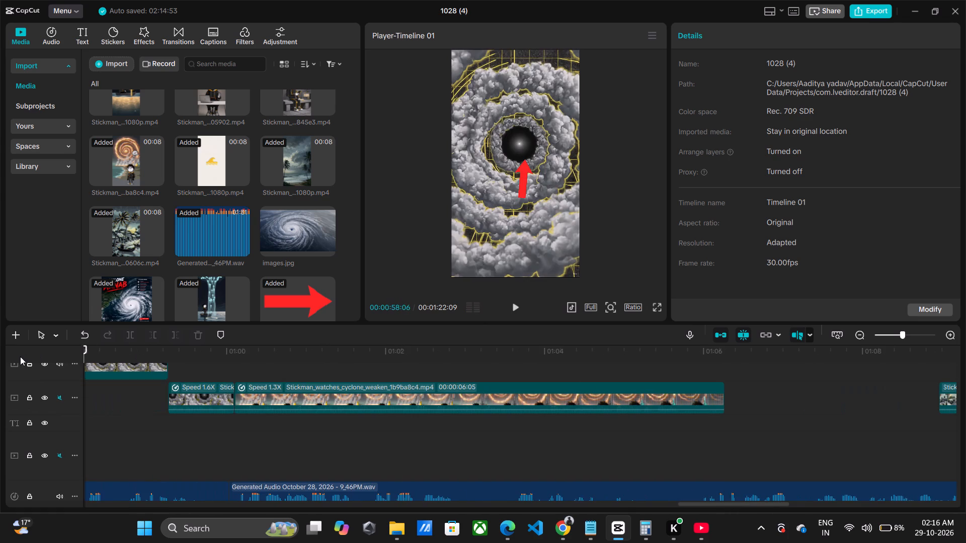
pyautogui.press('space')
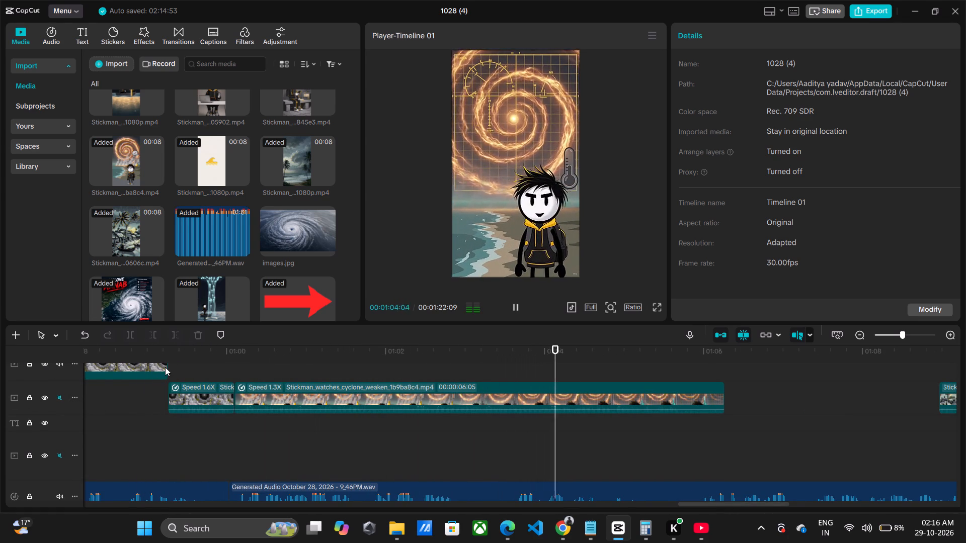
pyautogui.press('space')
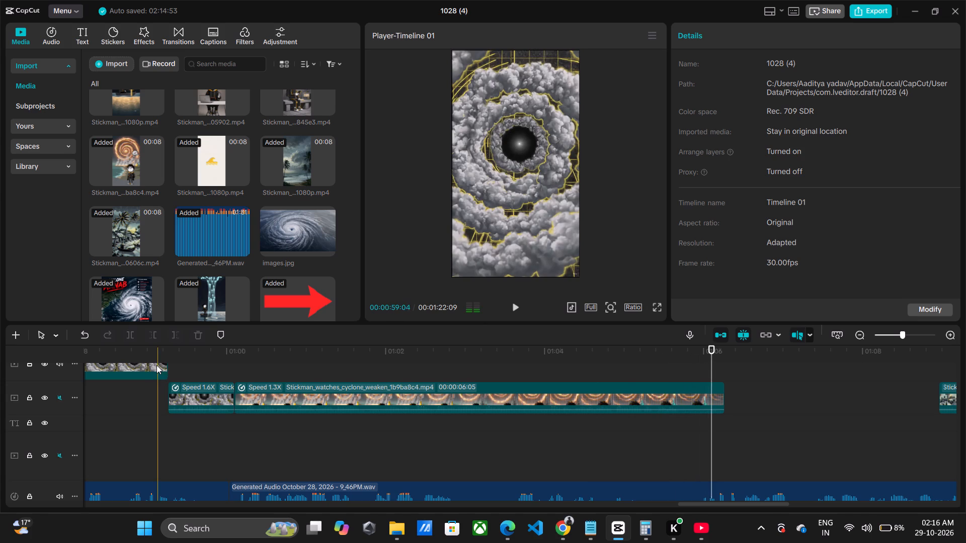
pyautogui.press('space')
pyautogui.click(703, 364)
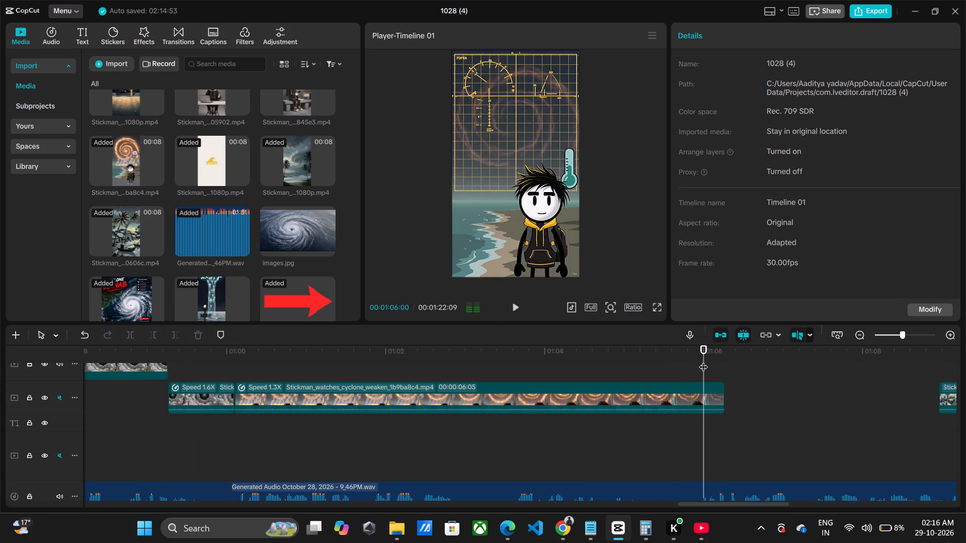
pyautogui.press('space')
pyautogui.press('space')
pyautogui.click(706, 365)
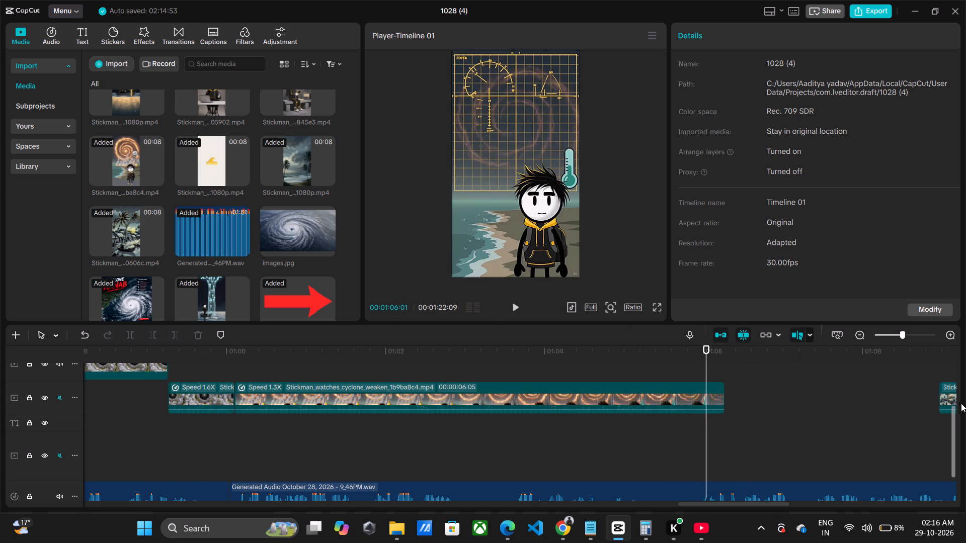
# Move the trimmed coastal village clip directly against the end of the cyclone-weakening clip and play it back with the voiceover.
pyautogui.moveTo(946, 394); pyautogui.dragTo(763, 390)
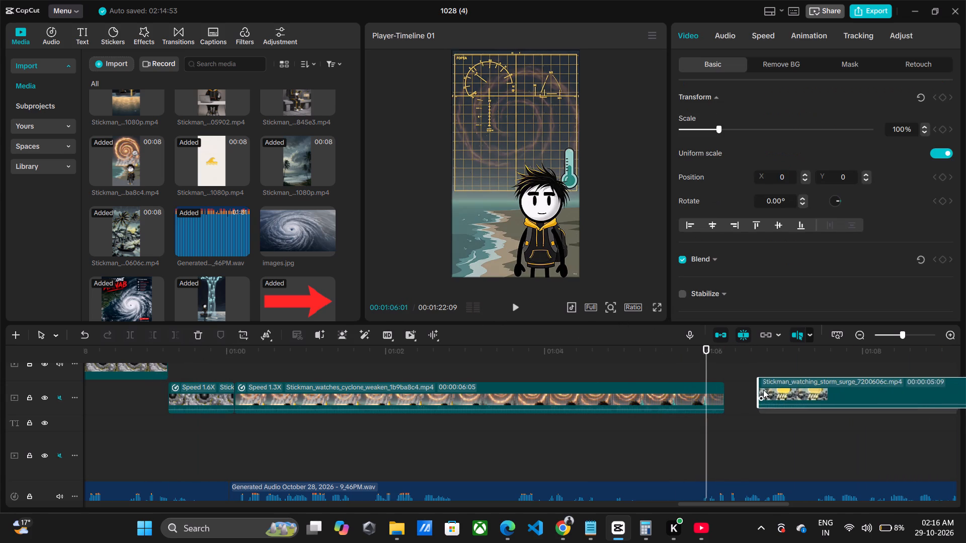
pyautogui.moveTo(763, 390); pyautogui.dragTo(730, 395)
pyautogui.press('space')
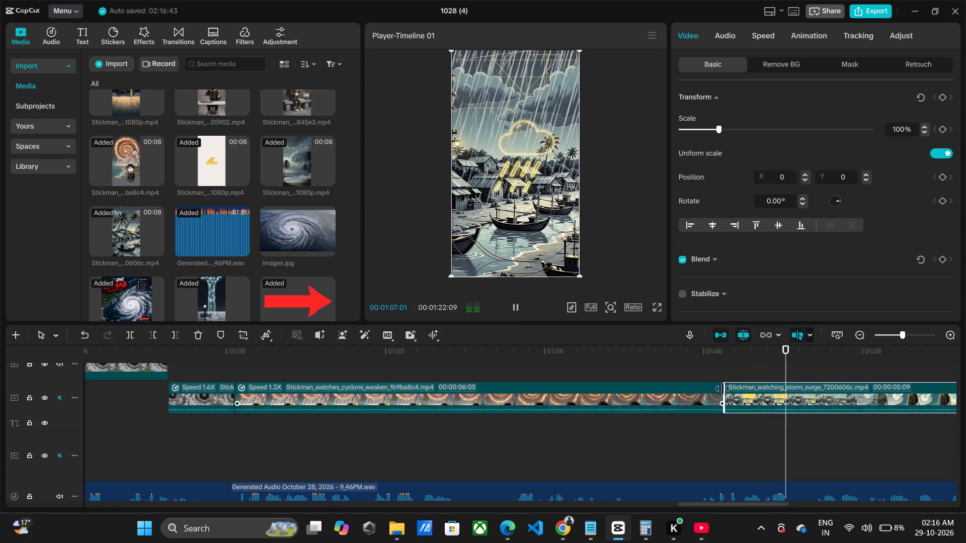
pyautogui.press('space')
pyautogui.click(716, 374)
pyautogui.press('space')
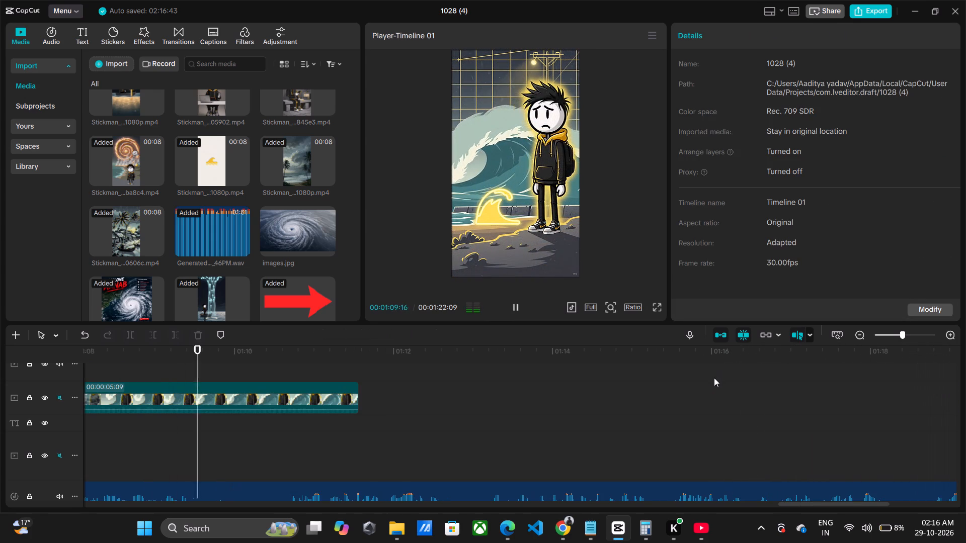
pyautogui.press('space')
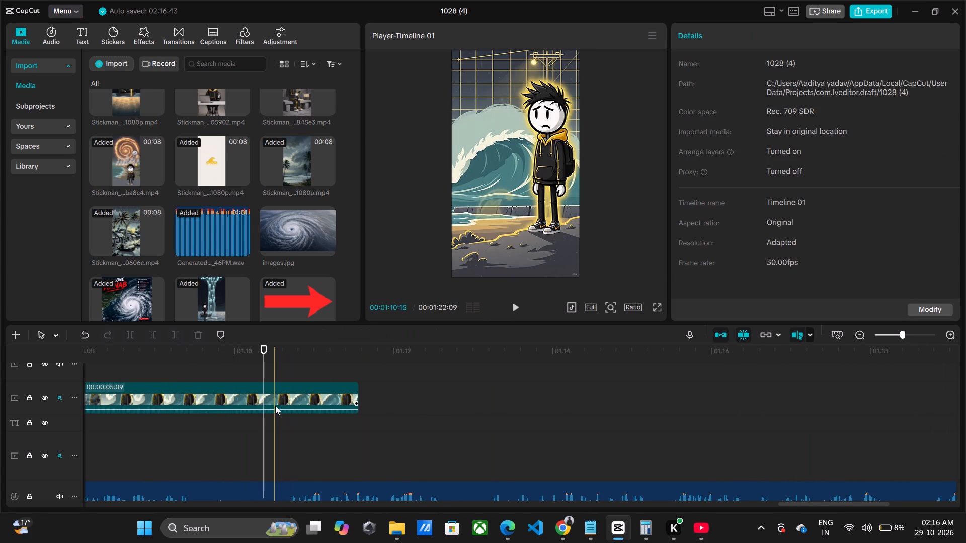
# Select the coastal village clip and compare its wave scene around 1:10:11 with the voiceover waveform.
pyautogui.scroll(-3, 275, 406)
pyautogui.click(260, 363)
pyautogui.press('e')
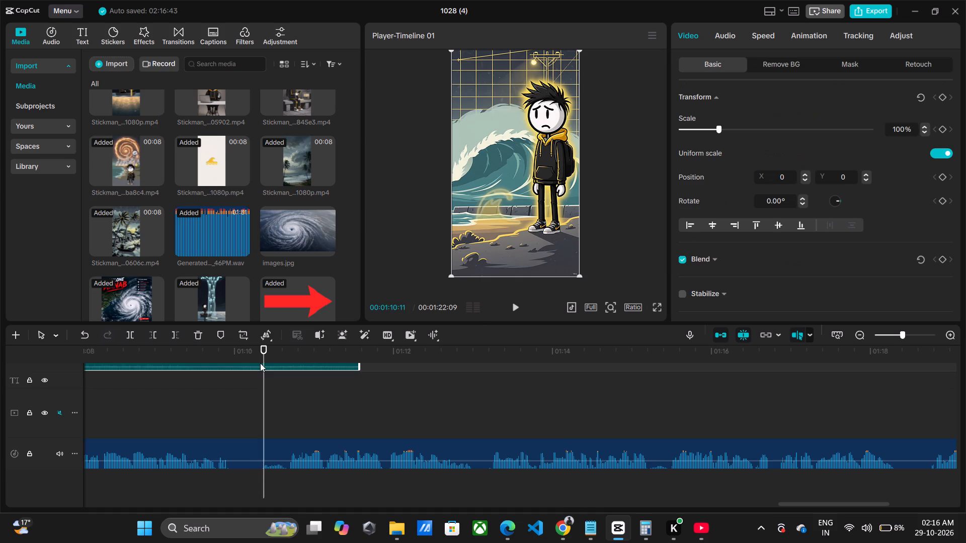
pyautogui.scroll(1, 267, 422)
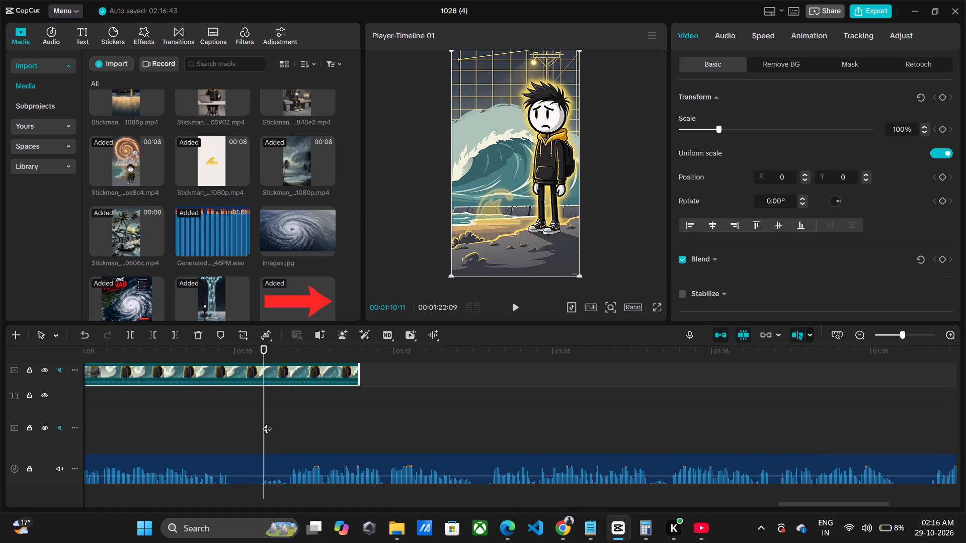
pyautogui.scroll(2, 267, 422)
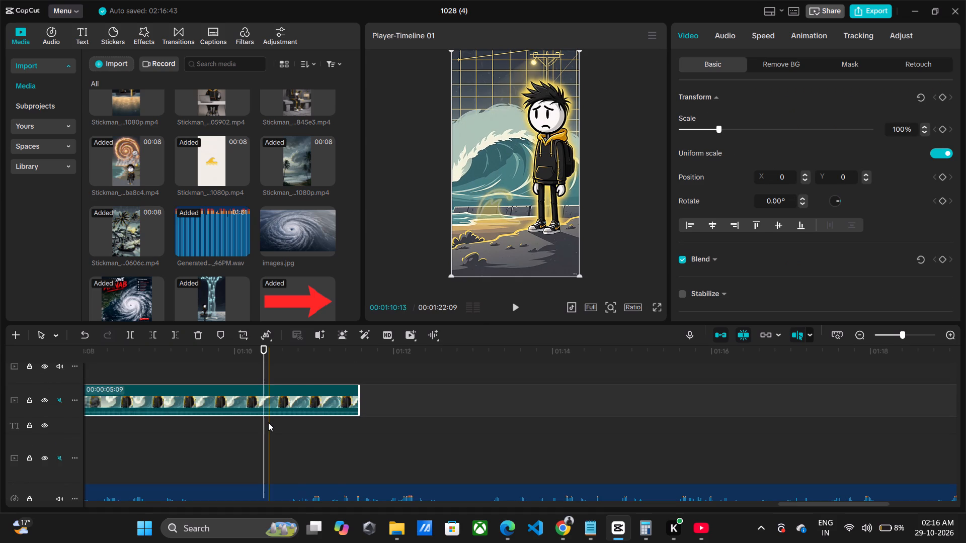
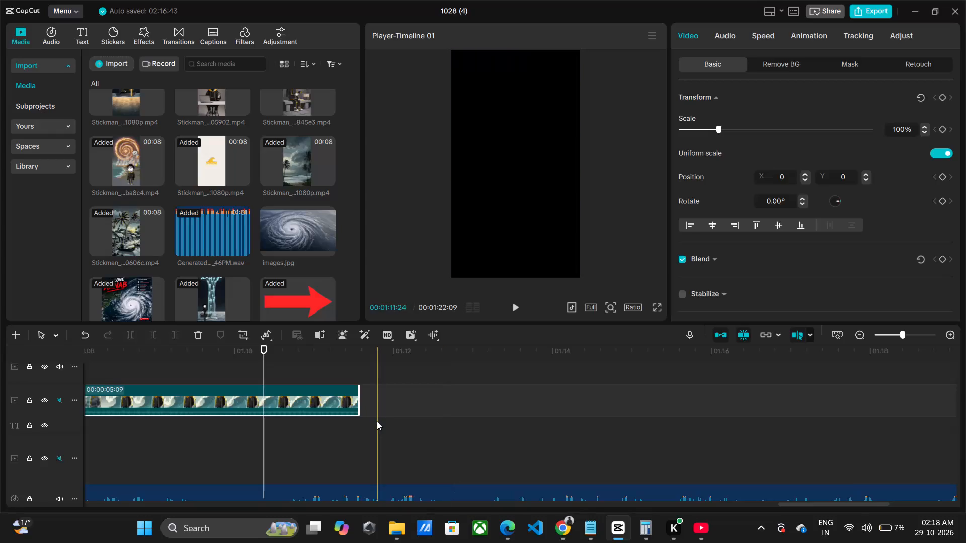
# Play back from about 0:59 through the cyclone-weakening clip and the coastal storm surge clip's wave scene, checking them against the voiceover.
pyautogui.hscroll(5, 377, 421)
pyautogui.click(290, 369)
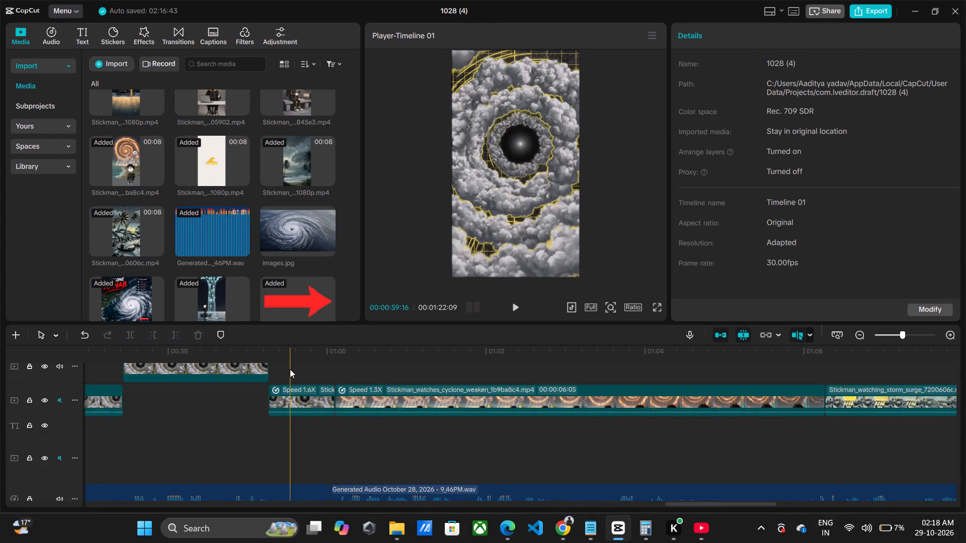
pyautogui.click(290, 369)
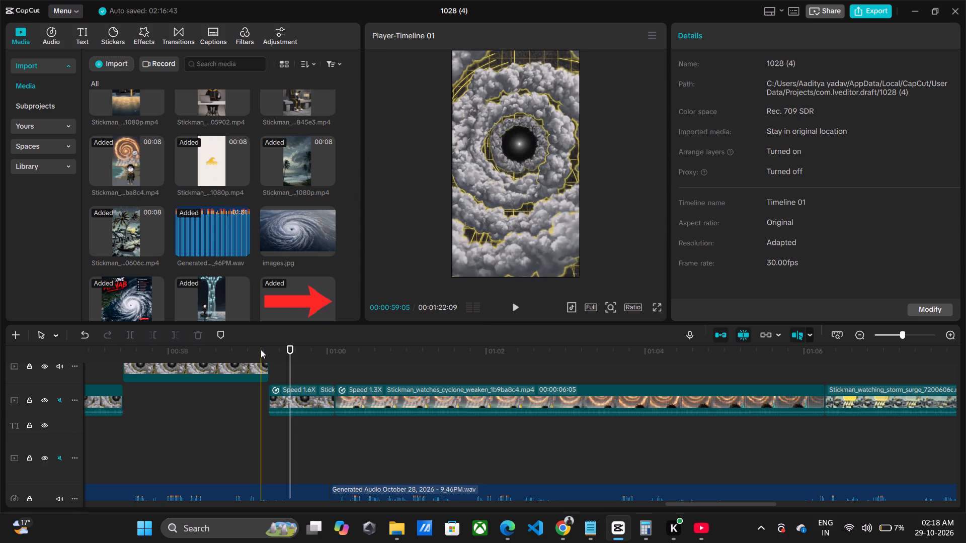
pyautogui.moveTo(261, 349); pyautogui.dragTo(256, 357)
pyautogui.press('space')
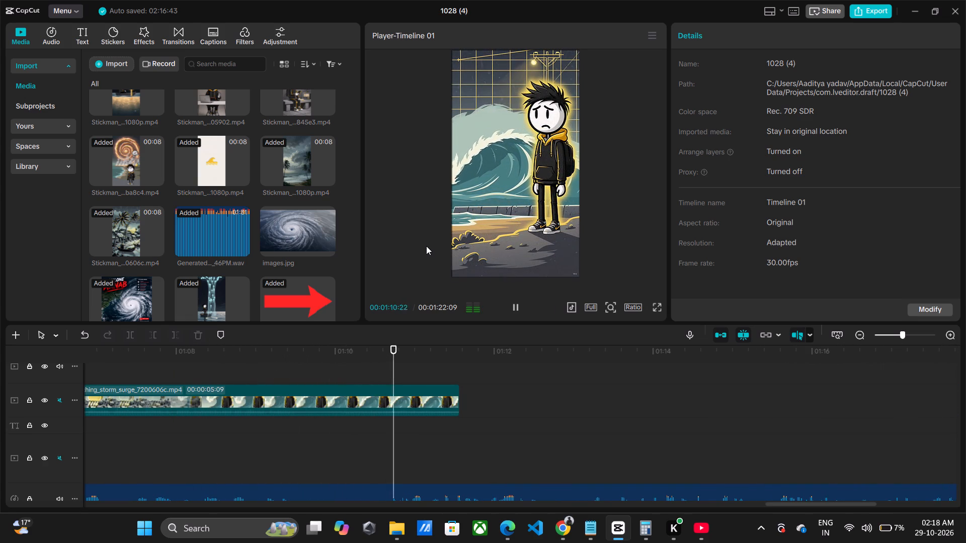
pyautogui.press('space')
pyautogui.press('space')
pyautogui.press('space')
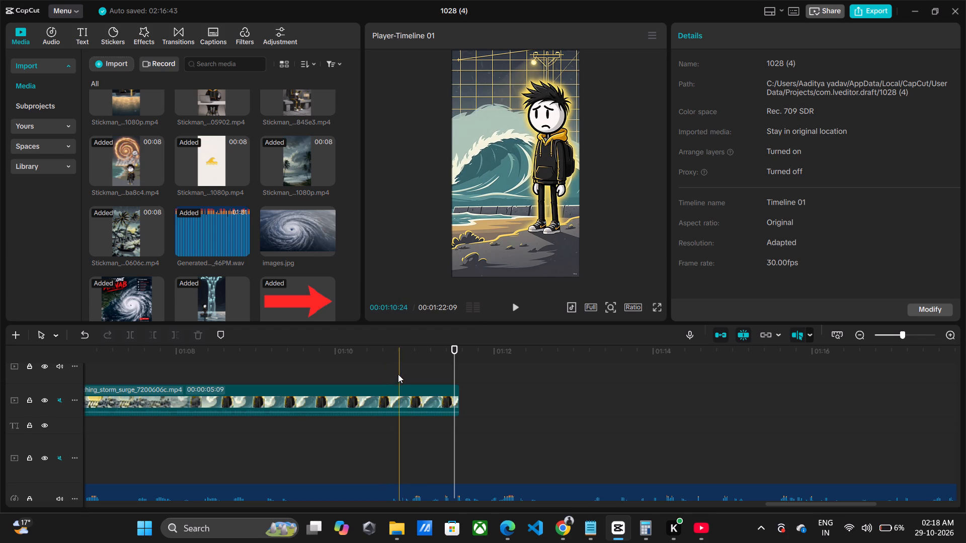
# Dismiss the low-battery alert and replay the storm surge clip from about 1:09 to its end against the voiceover.
pyautogui.click(397, 376)
pyautogui.click(397, 401)
pyautogui.press('e')
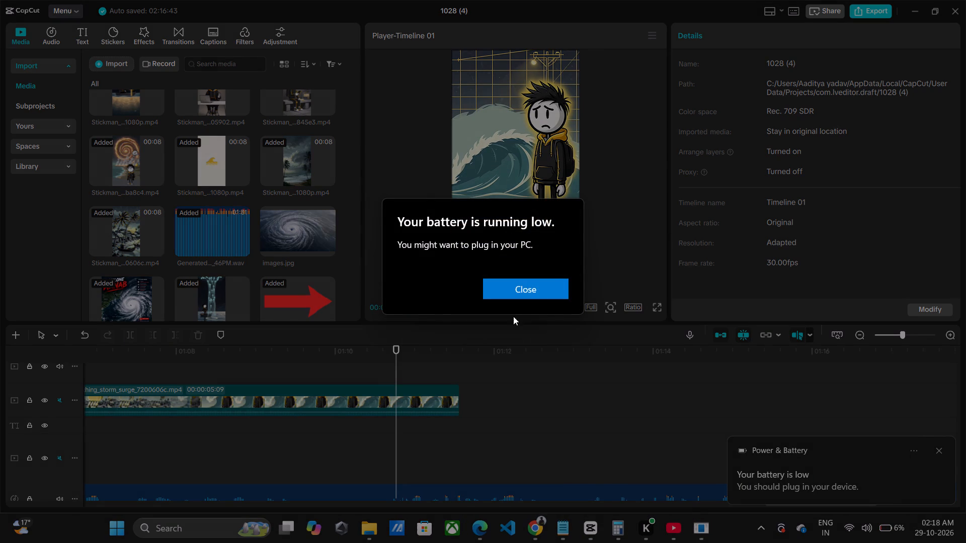
pyautogui.click(530, 292)
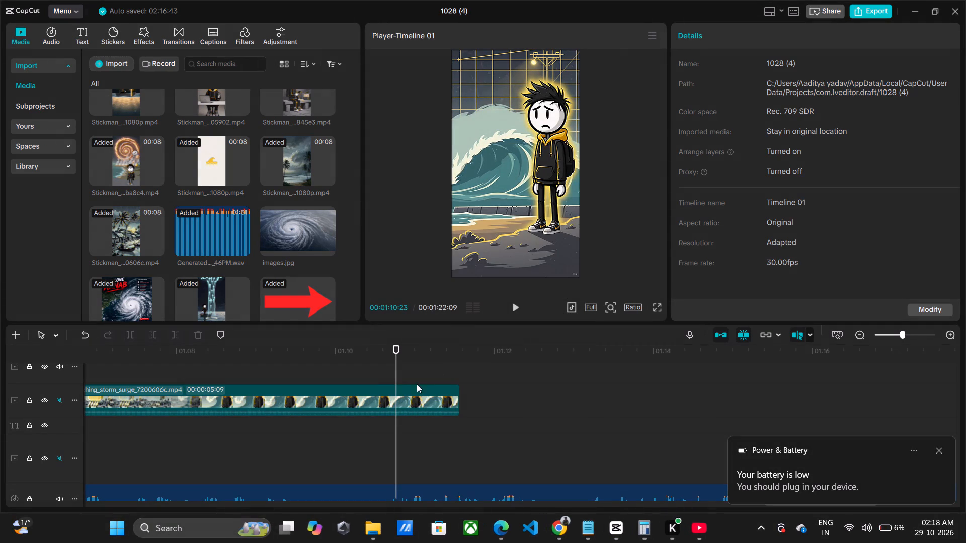
pyautogui.click(404, 398)
pyautogui.press('e')
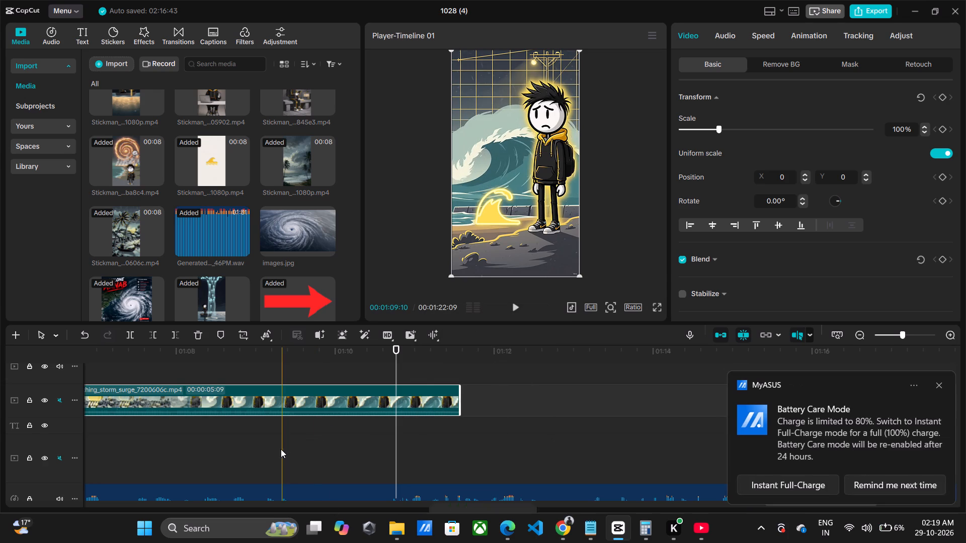
pyautogui.click(294, 358)
pyautogui.press('space')
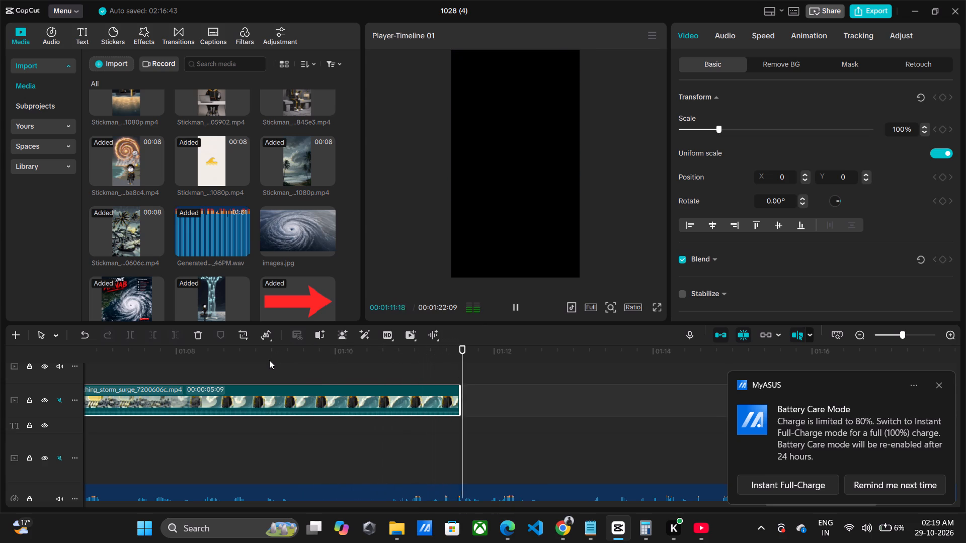
pyautogui.press('space')
# Add the clip of the stickman sitting in the rain with a radio and shield directly after the storm surge clip.
pyautogui.click(458, 366)
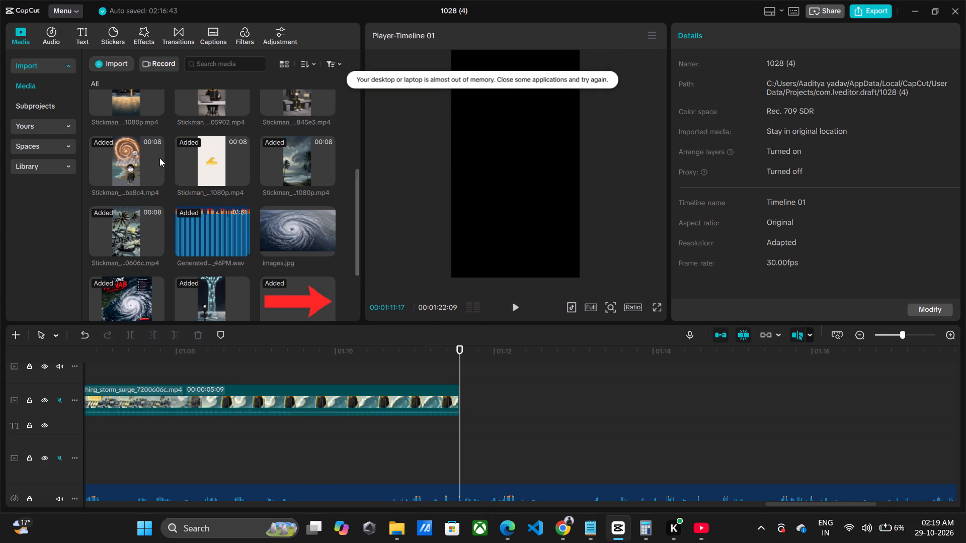
pyautogui.scroll(2, 158, 154)
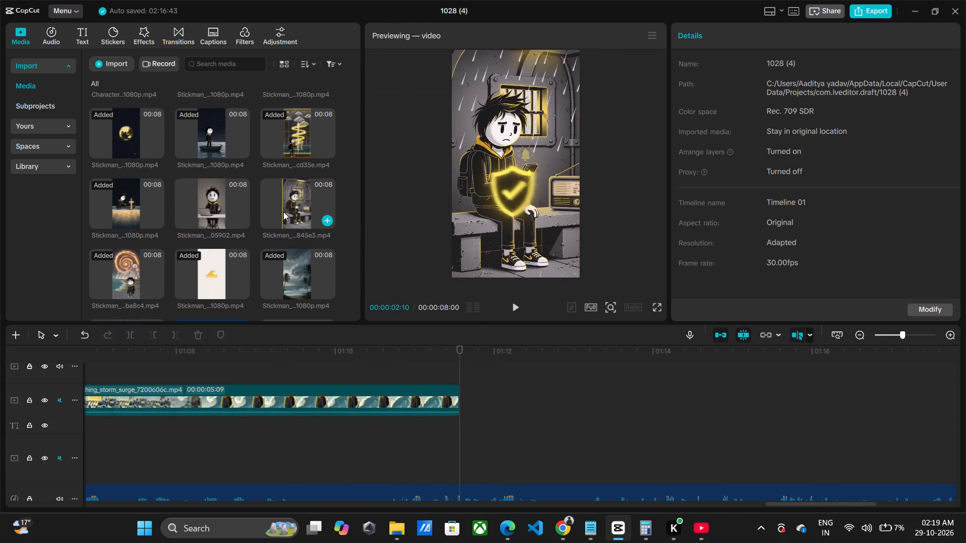
pyautogui.moveTo(295, 210); pyautogui.dragTo(458, 408)
# Play back the newly added rain-and-shield clip through to its end against the voiceover.
pyautogui.click(437, 376)
pyautogui.press('space')
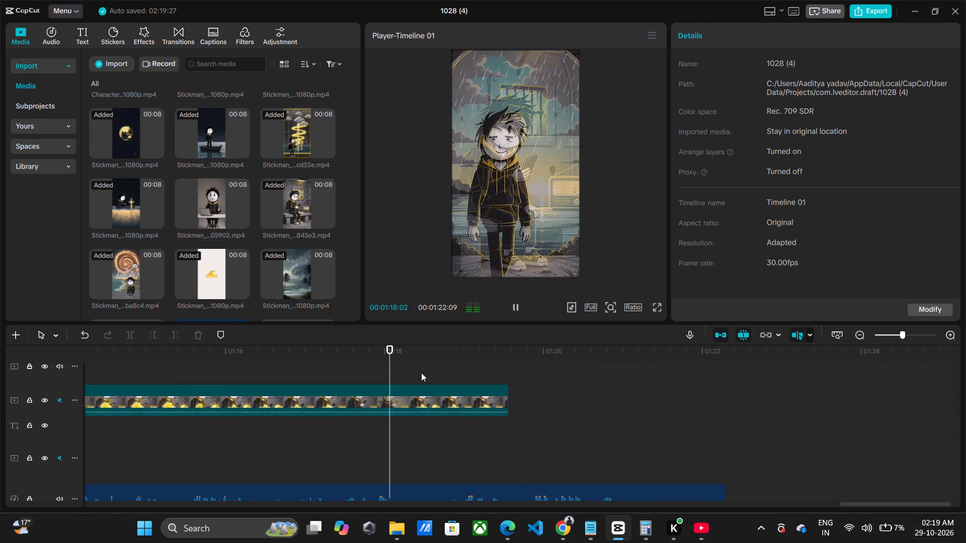
pyautogui.press('space')
pyautogui.press('space')
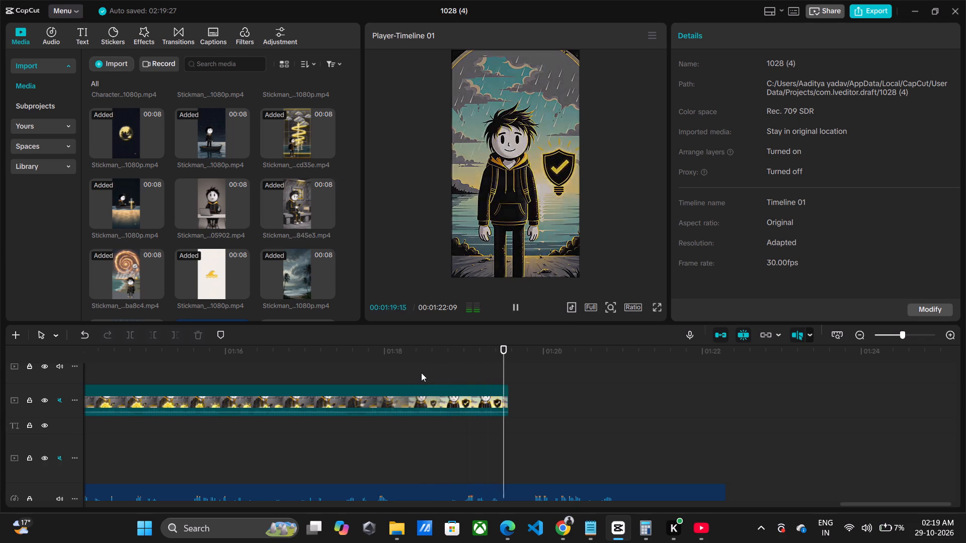
pyautogui.press('space')
# Add the Stickman_presenting_at_desk clip directly after the rain-and-shield clip, at about 1:19:17.
pyautogui.click(503, 366)
pyautogui.click(509, 365)
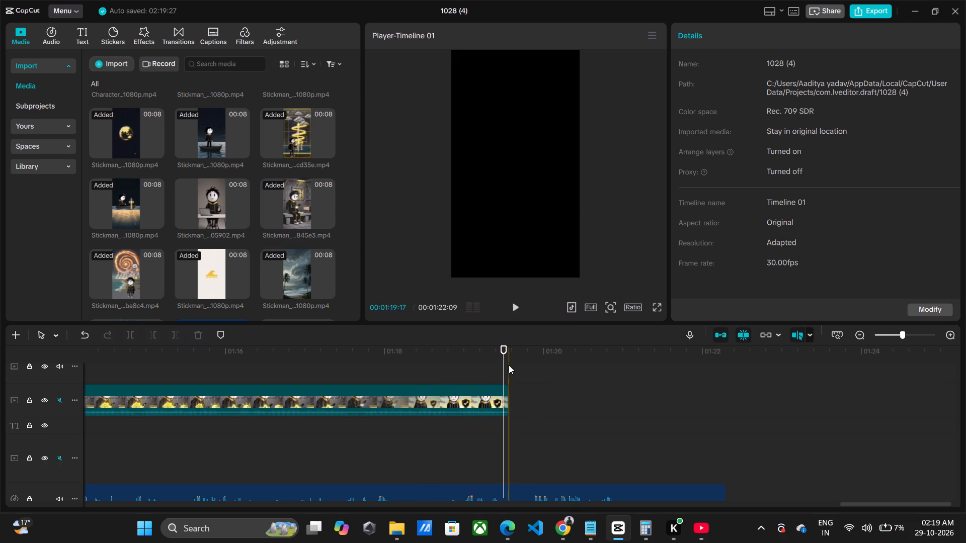
pyautogui.moveTo(229, 208); pyautogui.dragTo(387, 295)
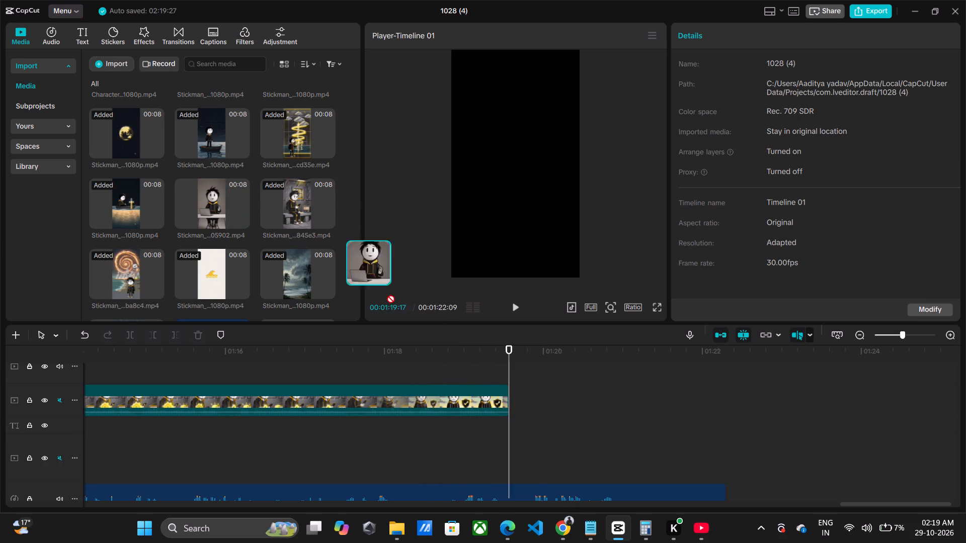
pyautogui.moveTo(387, 295); pyautogui.dragTo(511, 387)
# Preview the desk clip's start, trim its beginning to leave a 7:21 duration, and close the gap with the rain-and-shield clip.
pyautogui.press('space')
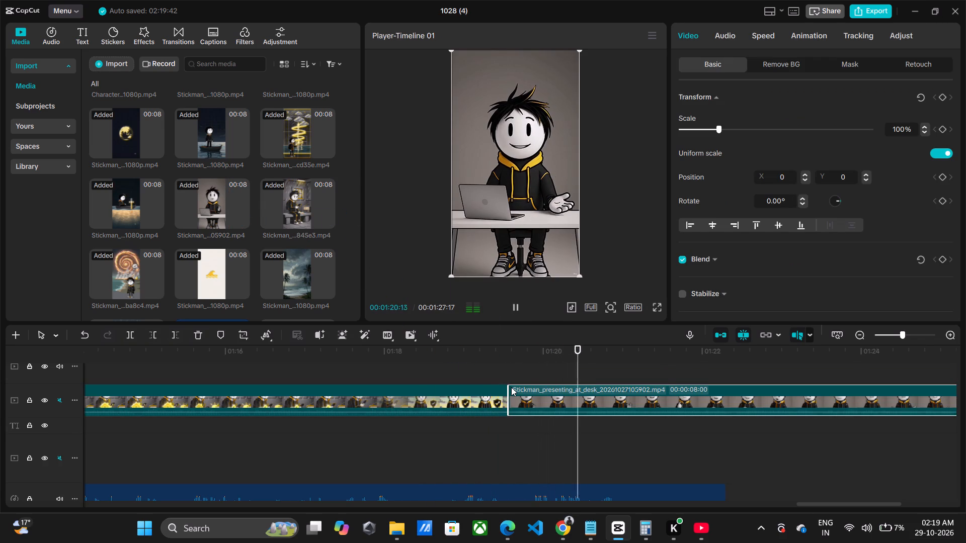
pyautogui.press('space')
pyautogui.click(495, 372)
pyautogui.press('space')
pyautogui.press('space')
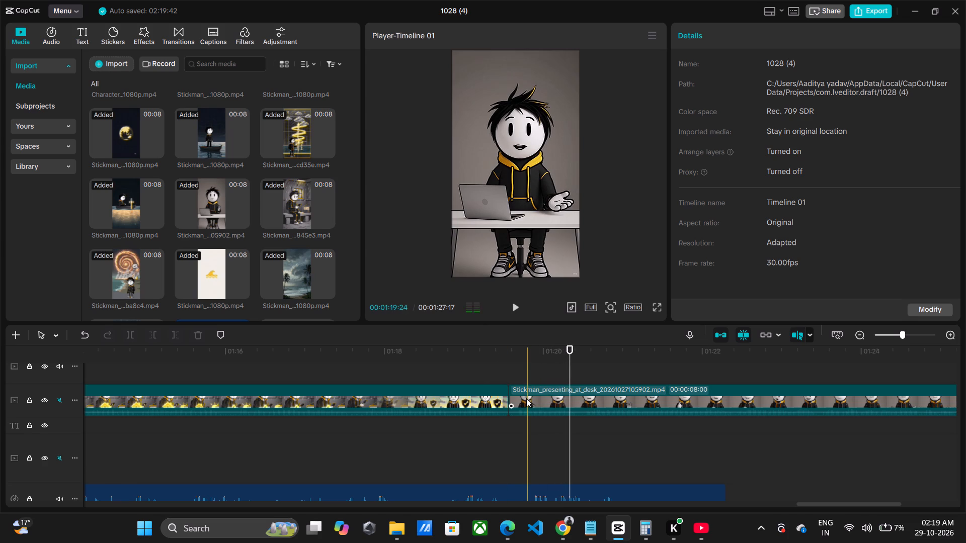
pyautogui.click(526, 398)
pyautogui.moveTo(511, 395); pyautogui.dragTo(534, 394)
pyautogui.moveTo(568, 392); pyautogui.dragTo(547, 394)
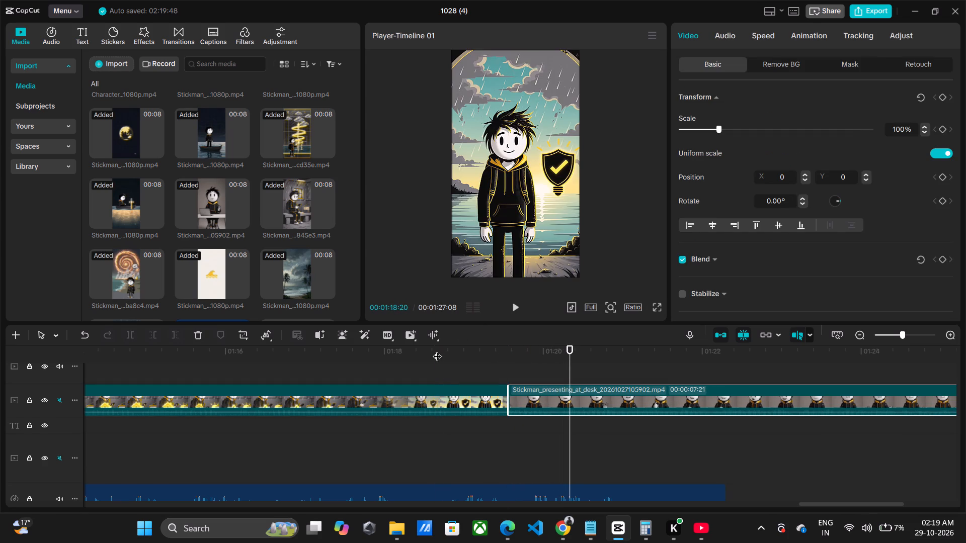
# Trim the end of the rain-and-shield clip at about 1:19 to match the voiceover, and move the desk clip against it.
pyautogui.click(438, 350)
pyautogui.press('space')
pyautogui.press('space')
pyautogui.click(436, 358)
pyautogui.press('space')
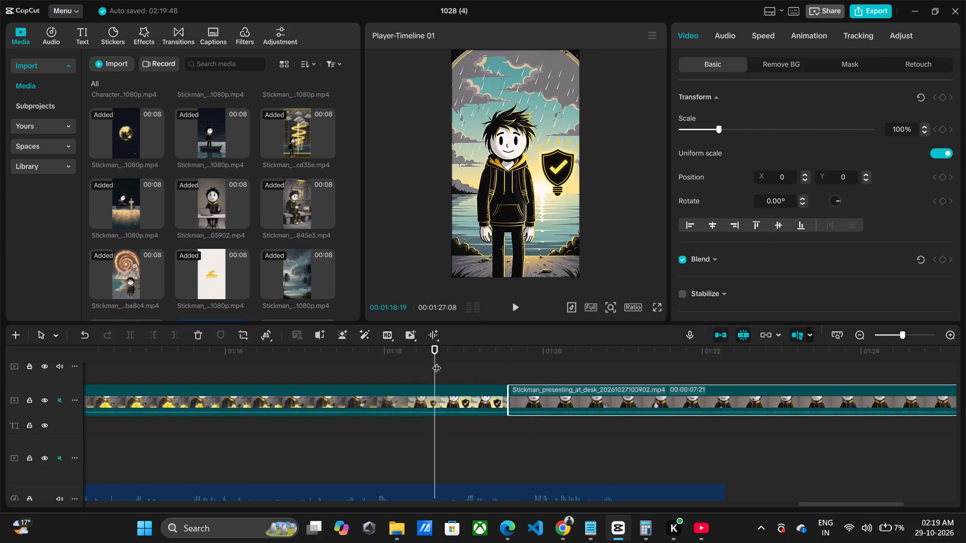
pyautogui.press('space')
pyautogui.click(451, 389)
pyautogui.press('w')
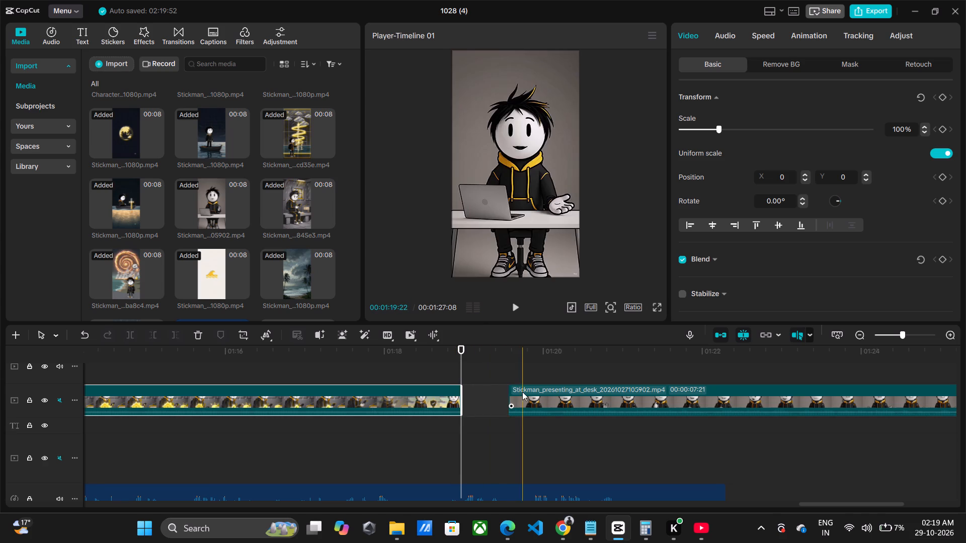
pyautogui.moveTo(522, 393); pyautogui.dragTo(477, 405)
# Play back from about 1:18 through the desk clip to find where the voiceover's last words end near 1:22.
pyautogui.click(396, 383)
pyautogui.press('space')
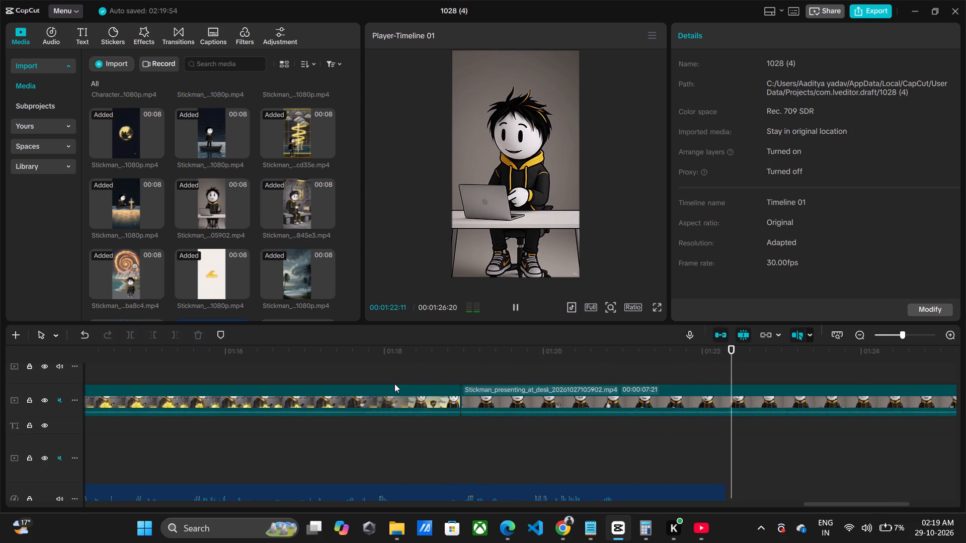
pyautogui.press('space')
pyautogui.click(482, 397)
pyautogui.press('space')
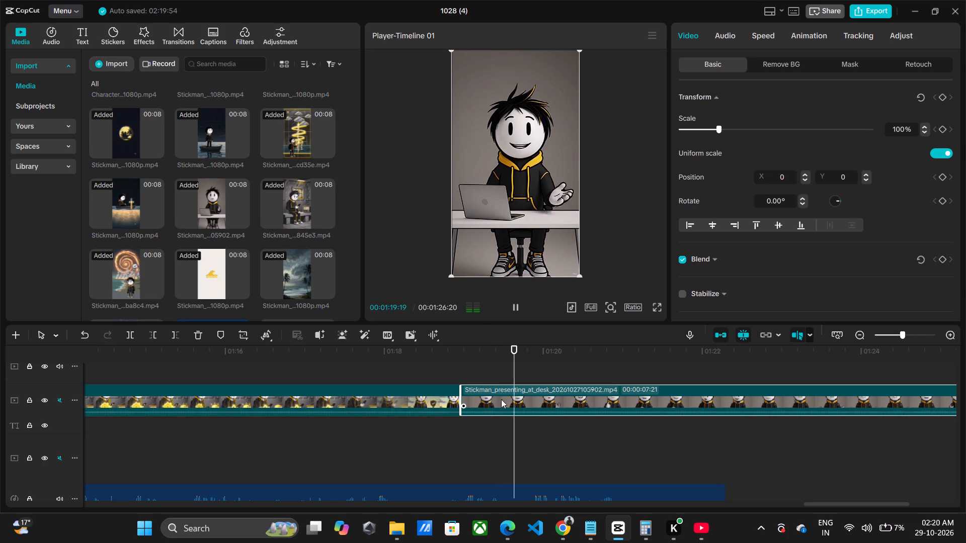
pyautogui.scroll(-2, 629, 406)
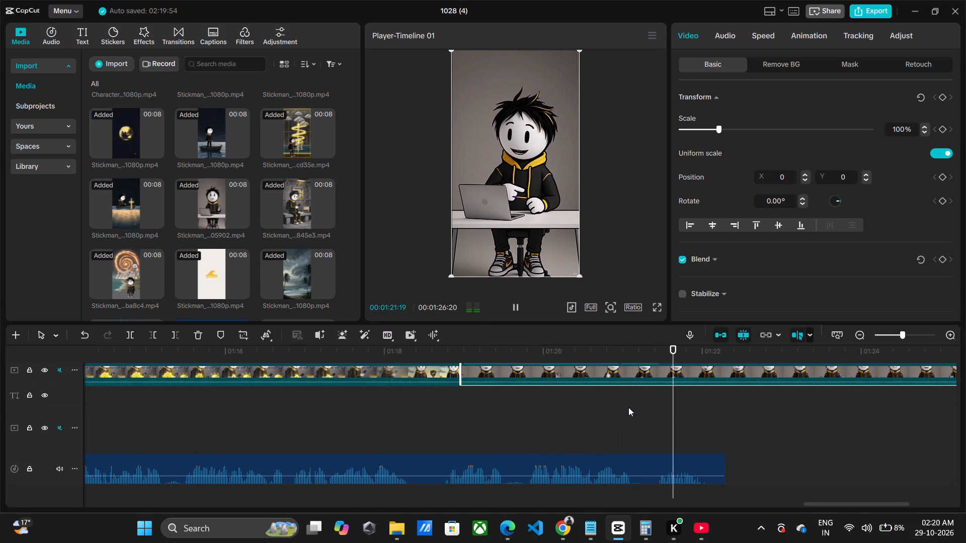
pyautogui.press('space')
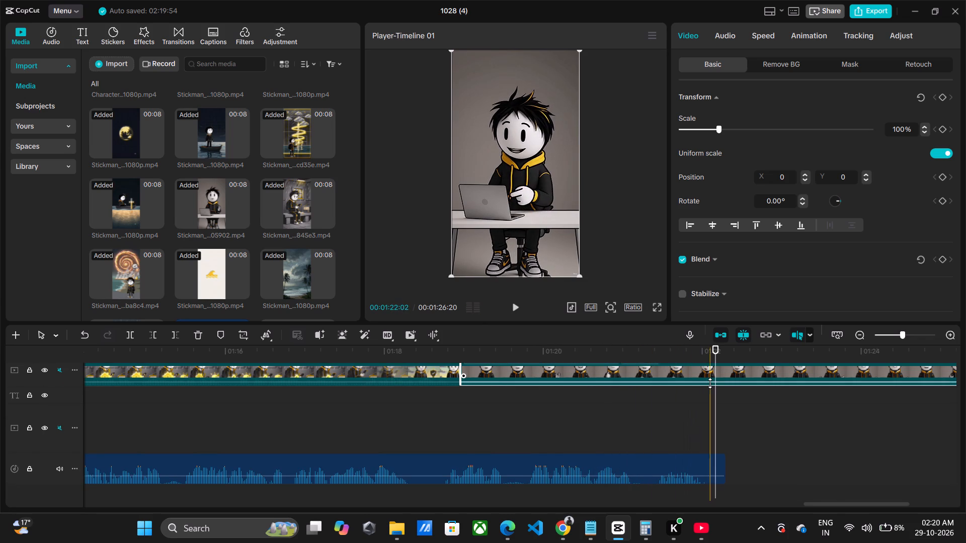
# Trim the ends of the desk clip and the voiceover to about 1:22:02 and 1:22:05 respectively.
pyautogui.click(710, 383)
pyautogui.press('w')
pyautogui.click(712, 458)
pyautogui.press('w')
# Play back the whole video from the beginning to check the clips against the voiceover.
pyautogui.press('space')
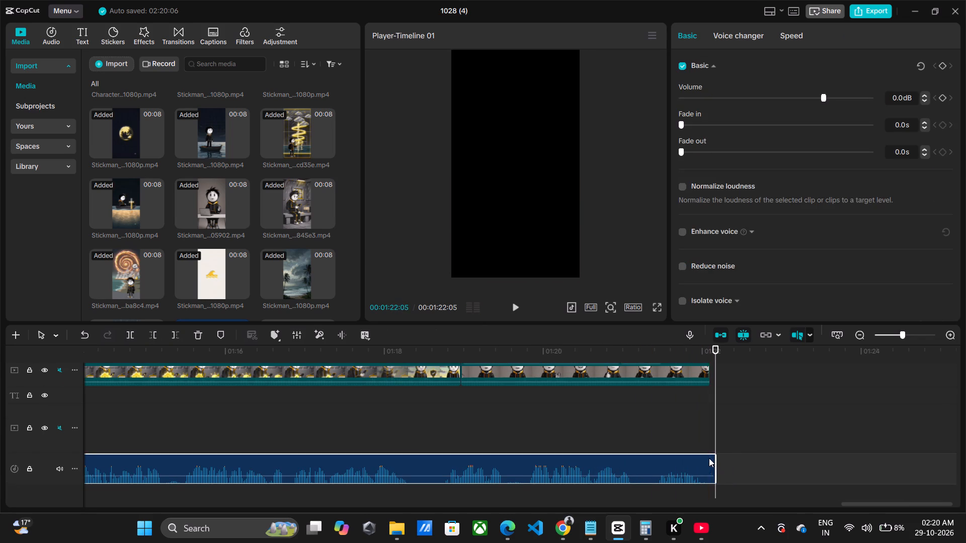
pyautogui.press('space')
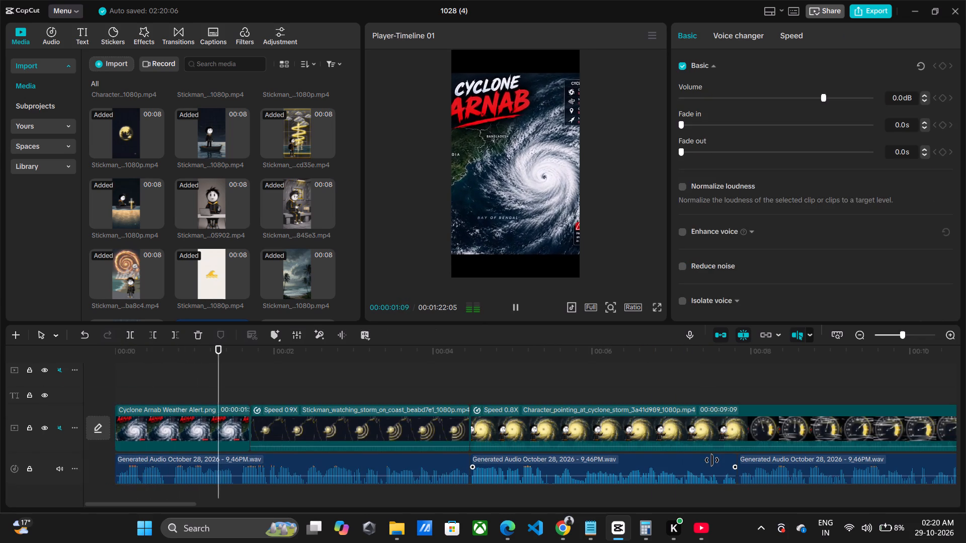
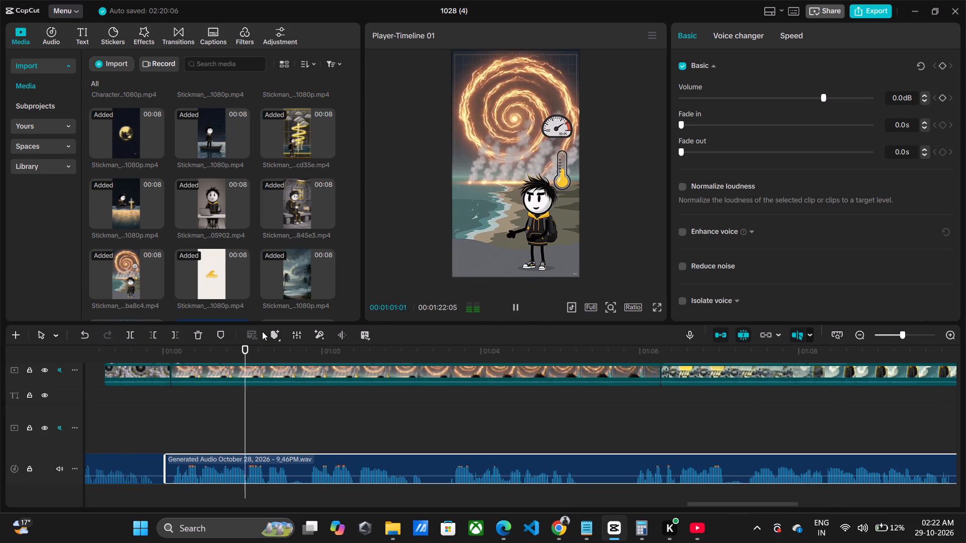
# Go back to about 0:53 and further to about 0:40, replaying from each point to check the clips against the voiceover.
pyautogui.press('space')
pyautogui.moveTo(142, 357); pyautogui.dragTo(90, 365)
pyautogui.press('space')
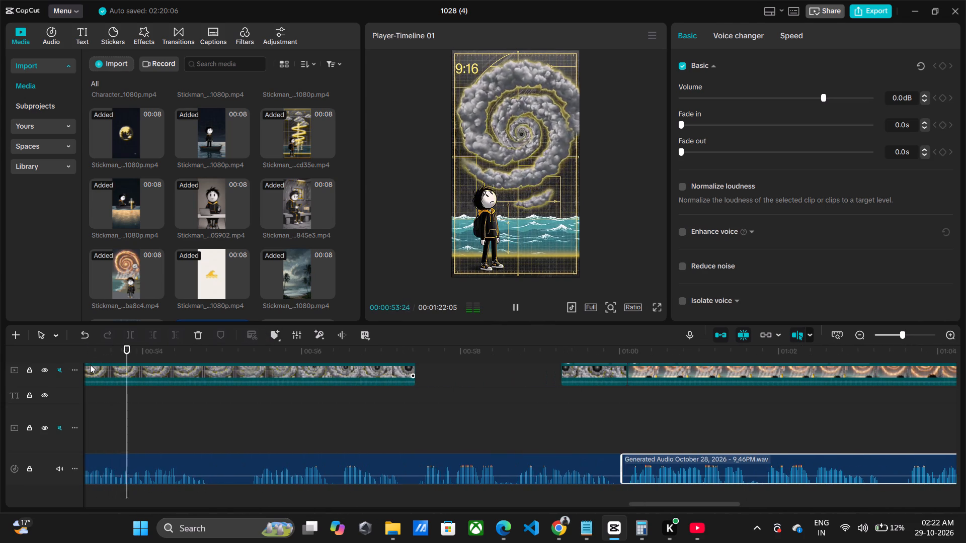
pyautogui.press('space')
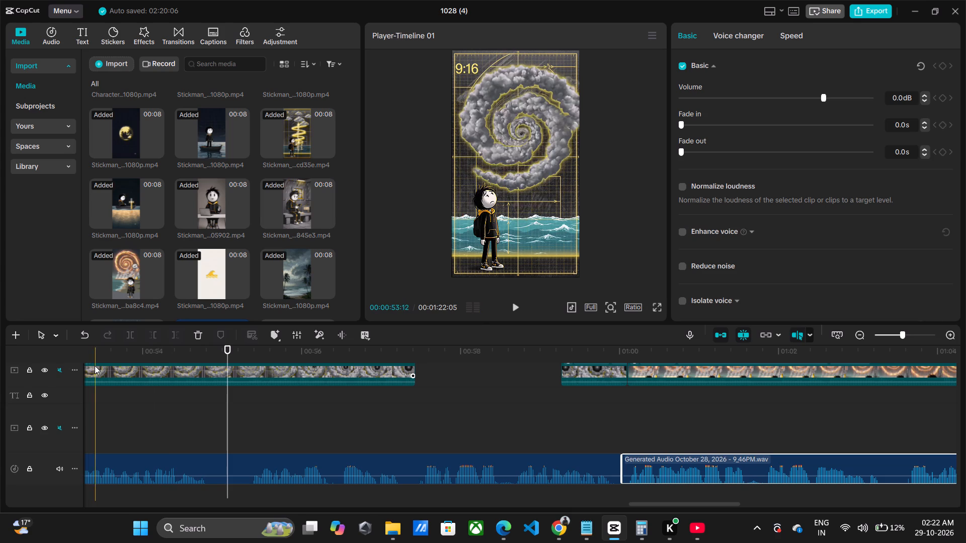
pyautogui.moveTo(117, 356); pyautogui.dragTo(11, 383)
pyautogui.press('space')
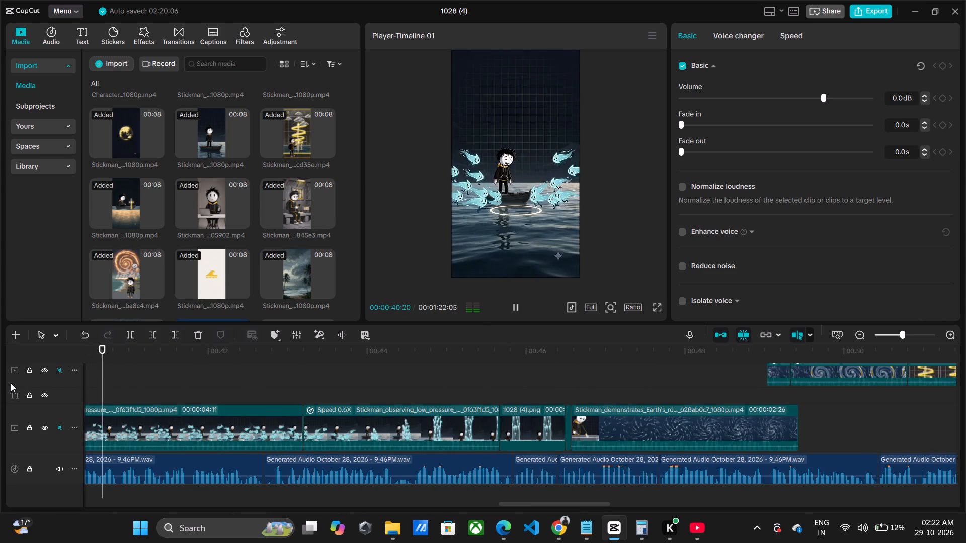
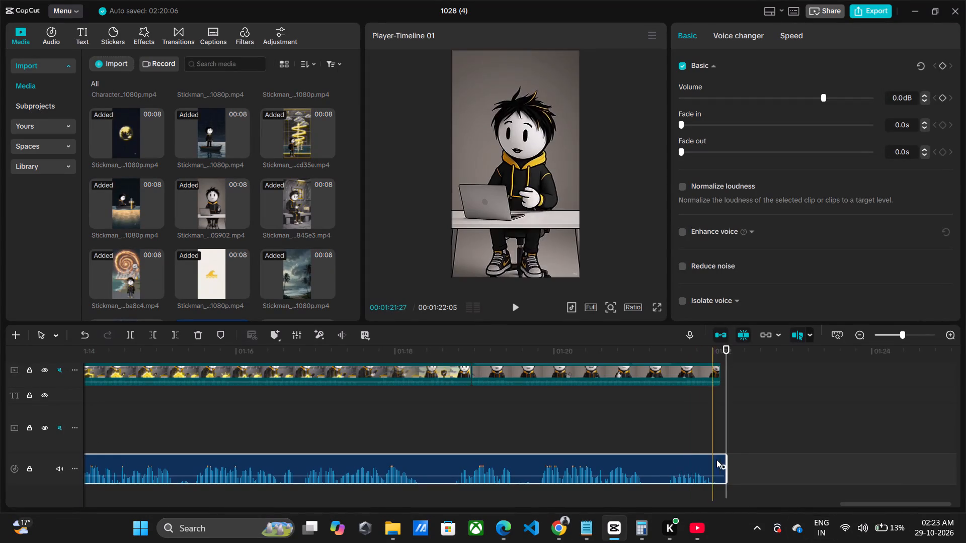
# Trim the end of the voiceover to line up with the end of the last stickman clip.
pyautogui.moveTo(726, 459); pyautogui.dragTo(721, 468)
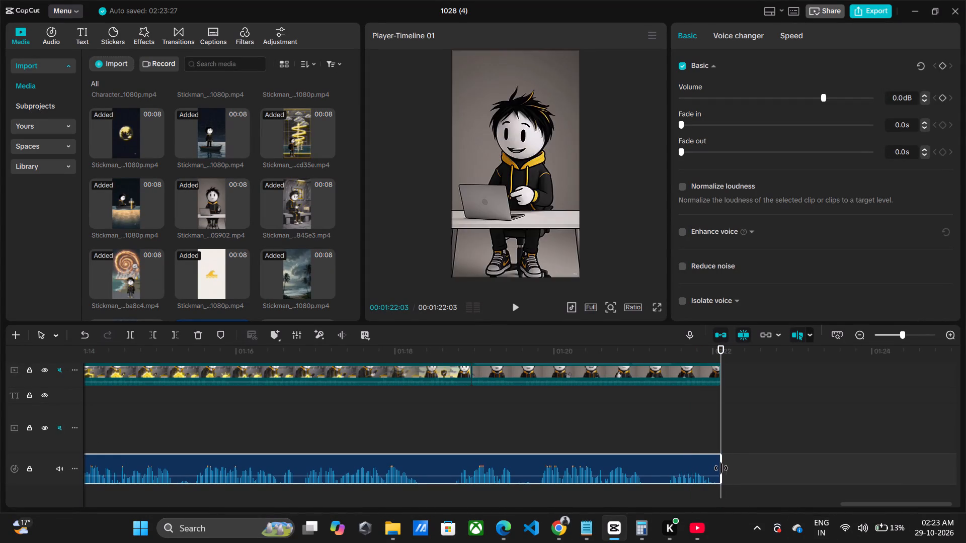
pyautogui.click(873, 16)
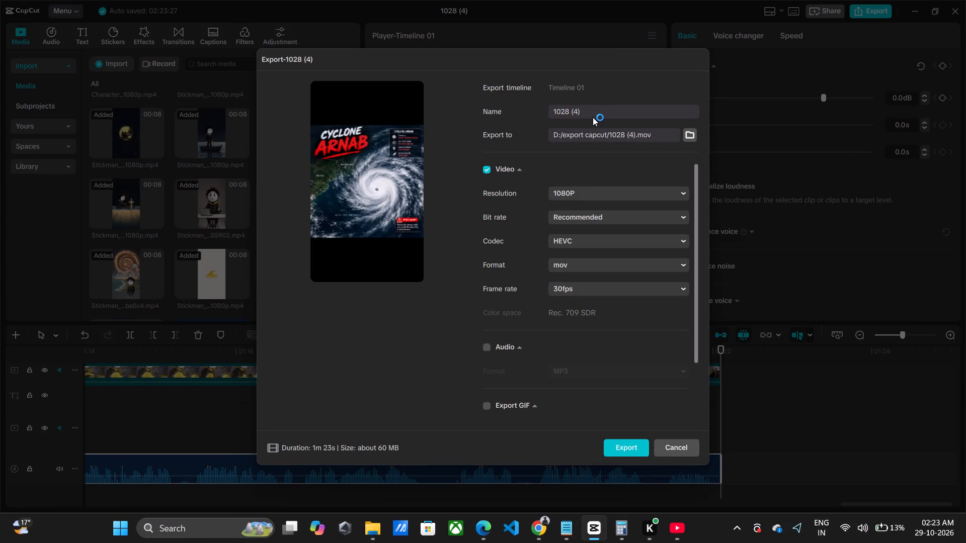
pyautogui.moveTo(593, 112); pyautogui.dragTo(552, 111)
pyautogui.write('arna')
pyautogui.write('b cyckone')
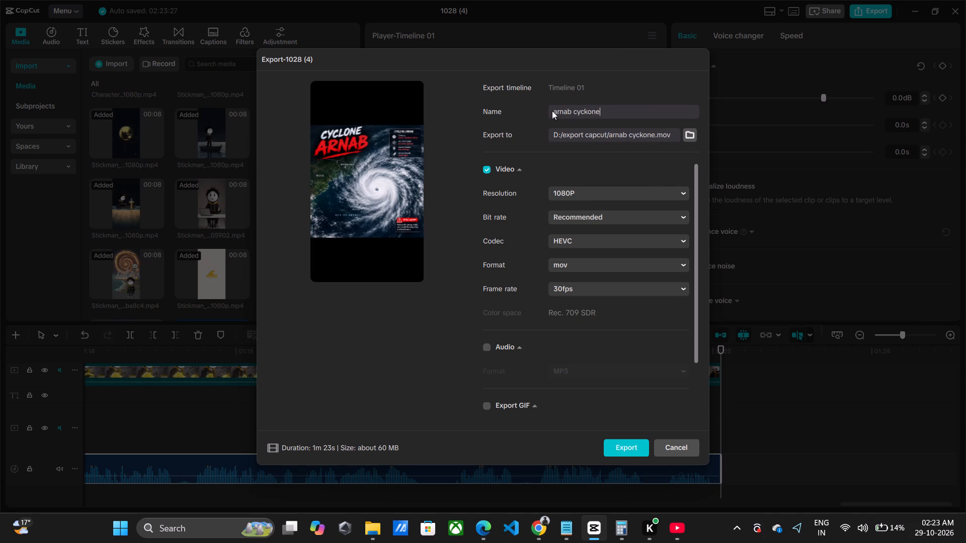